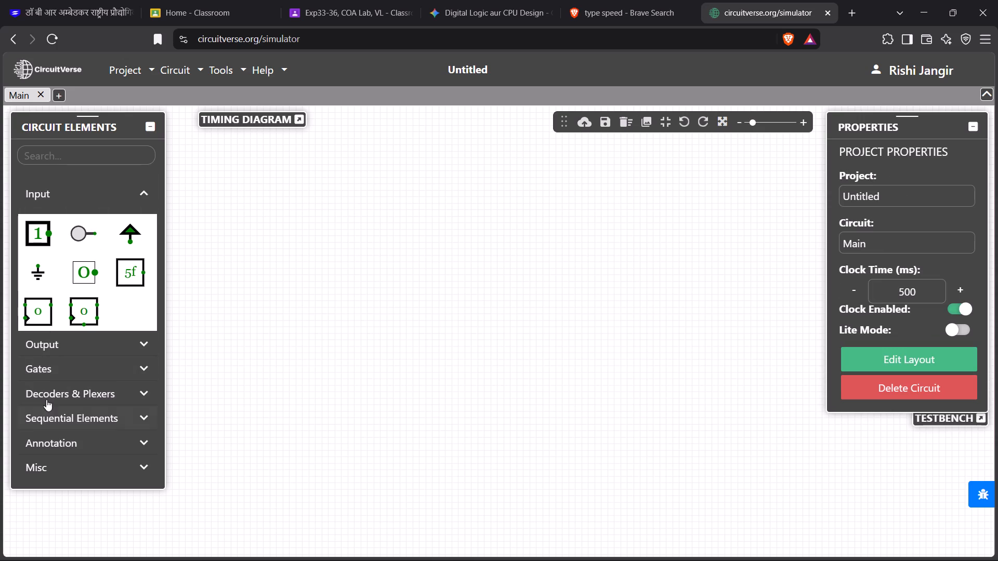
Place four 1-bit Input elements in a horizontal row across the upper part of the empty circuit canvas.
click(65, 201)
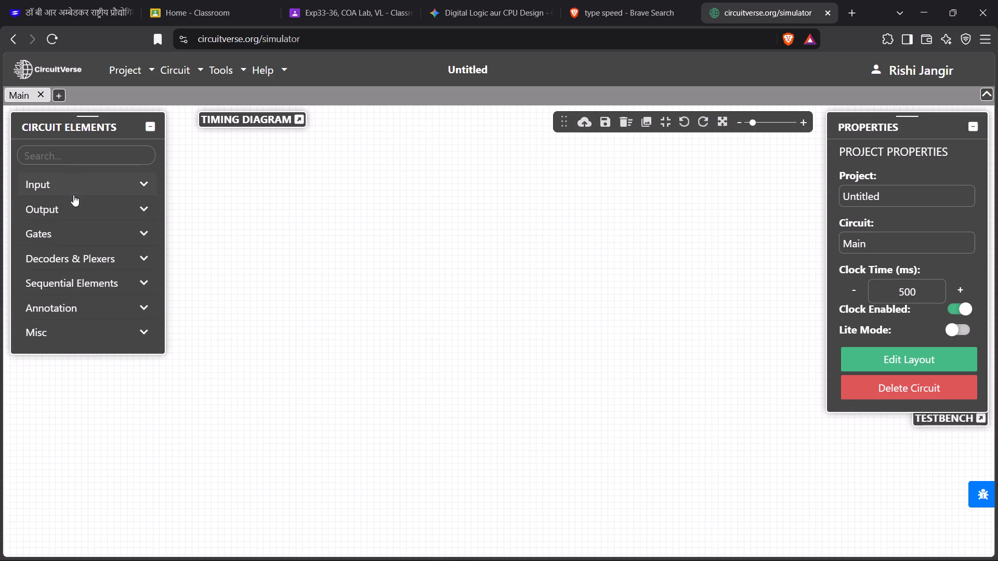
click(74, 194)
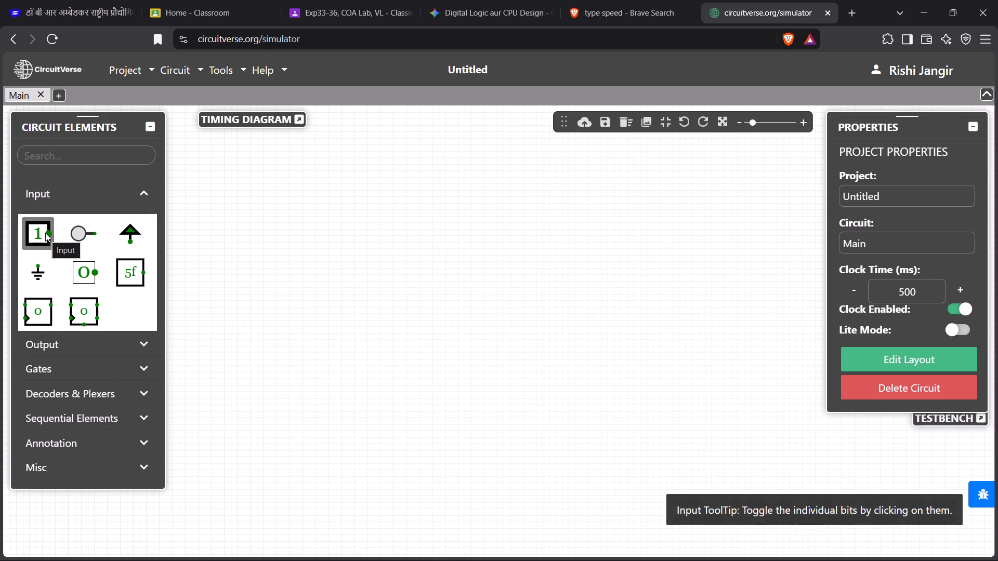
click(45, 233)
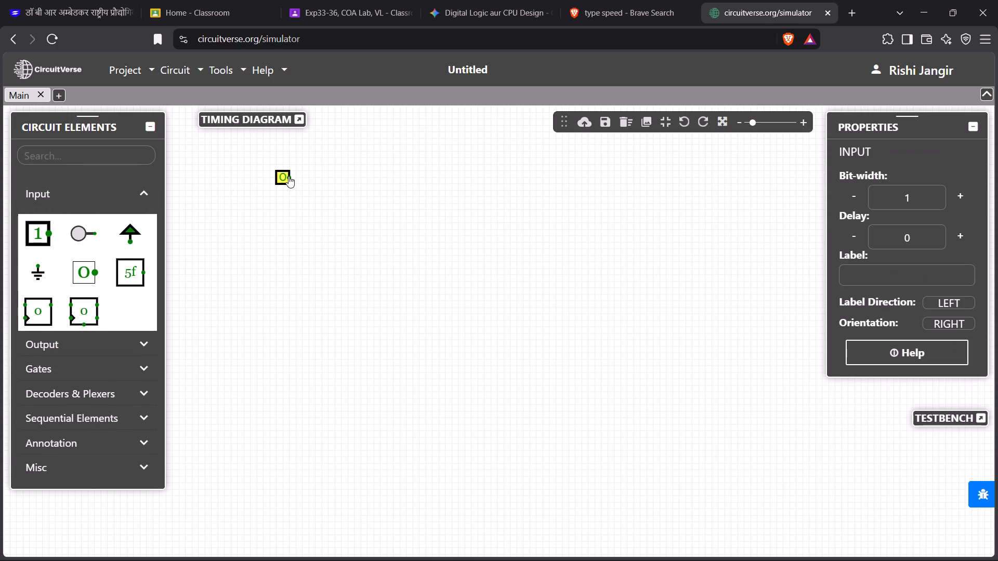
click(309, 177)
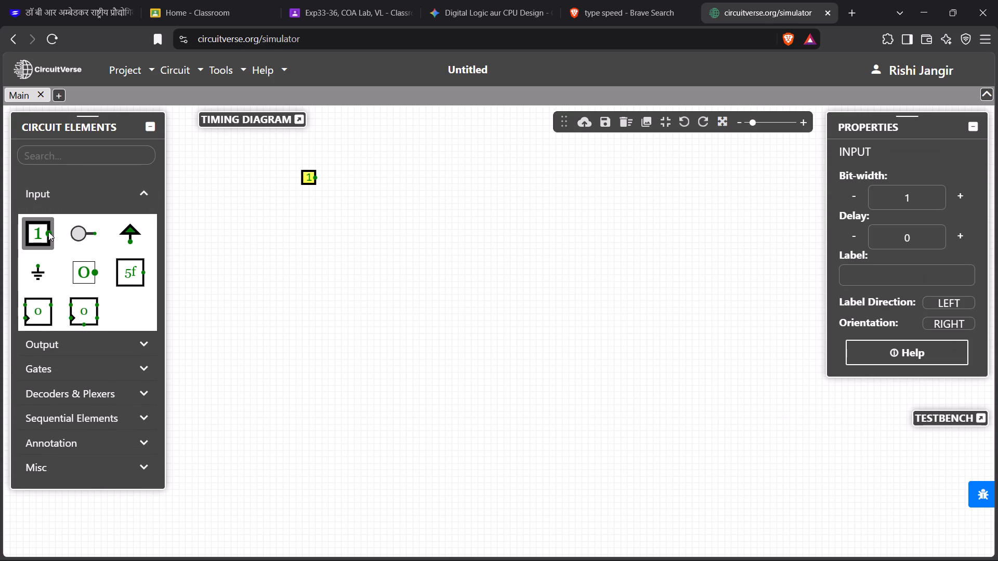
click(48, 232)
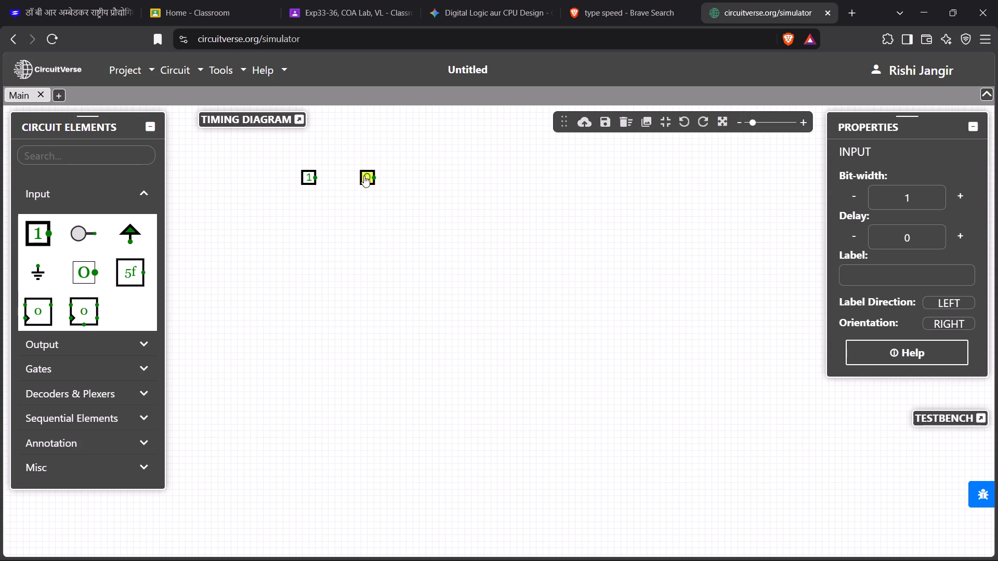
click(364, 176)
click(29, 239)
click(425, 178)
click(41, 226)
click(494, 179)
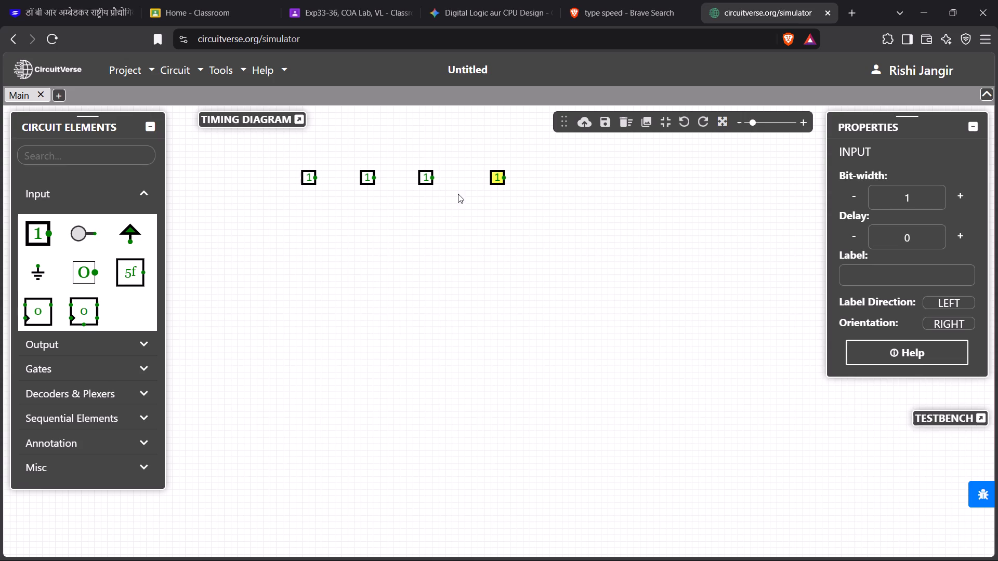
click(458, 194)
Set the orientation of all four Input elements in the row to DOWN.
click(312, 183)
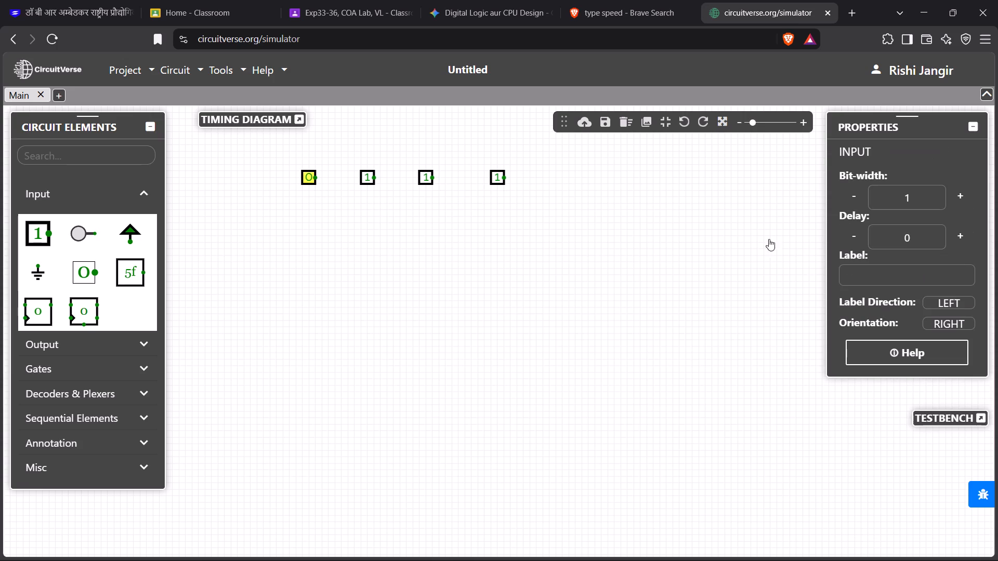
click(938, 319)
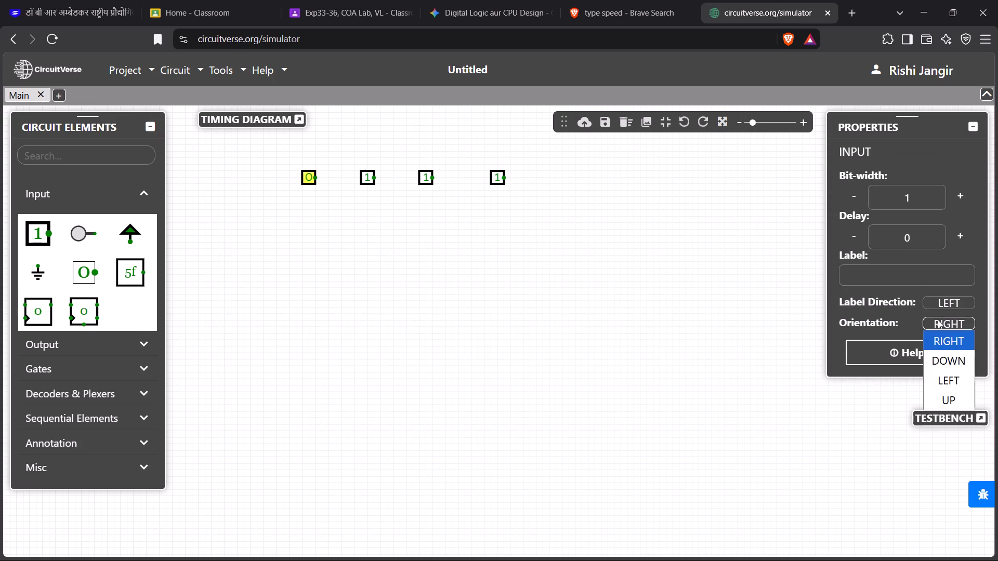
click(936, 359)
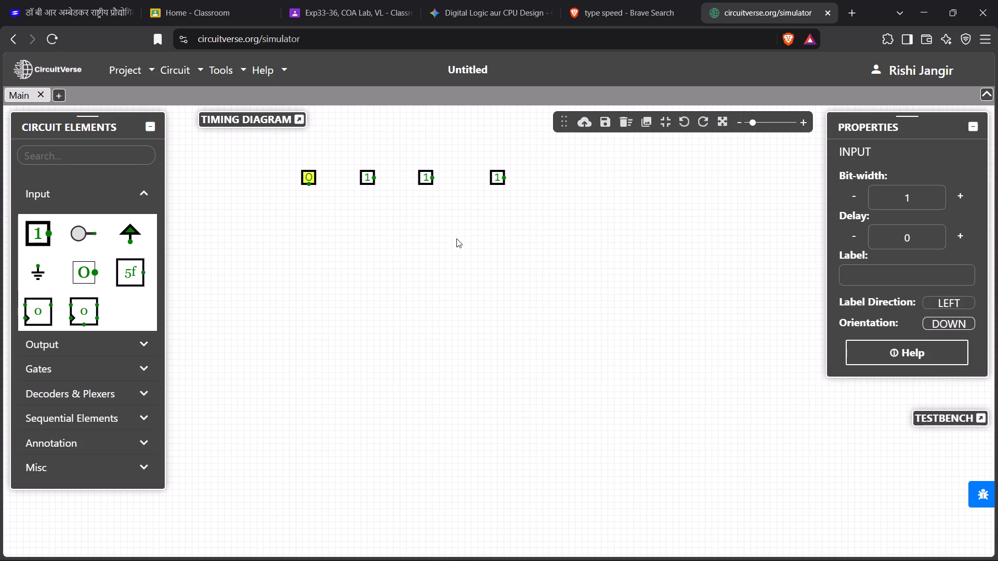
click(363, 182)
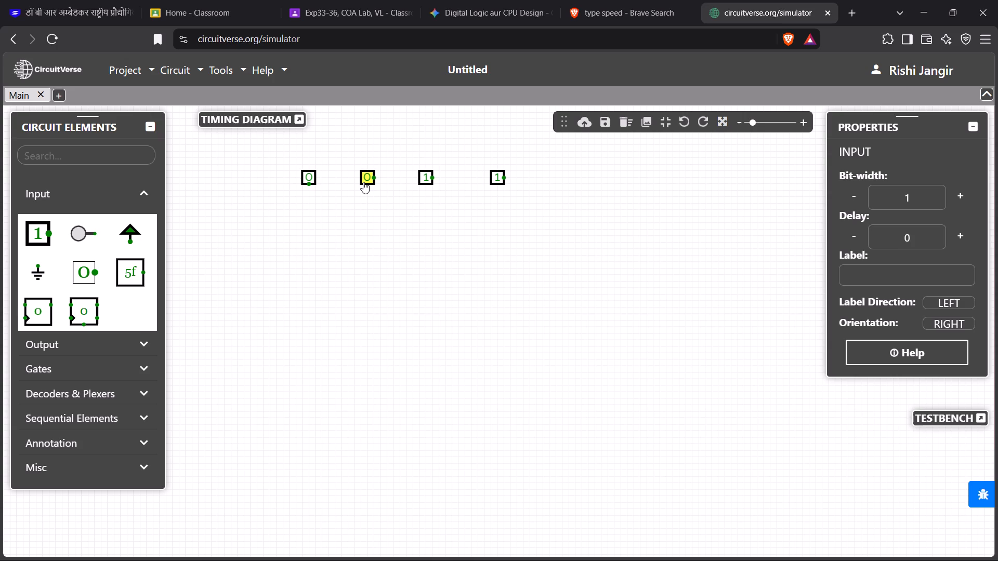
click(959, 320)
click(951, 362)
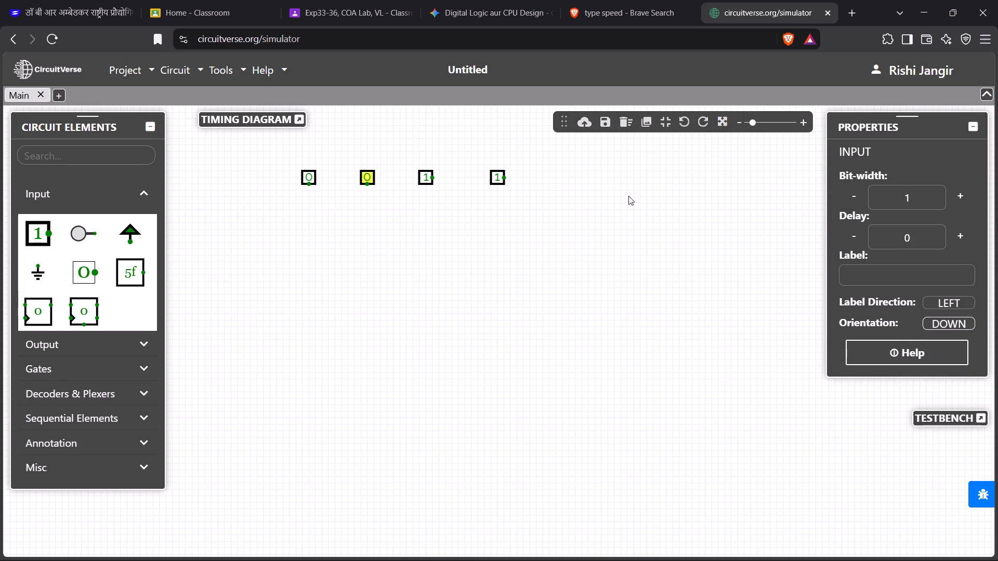
click(431, 179)
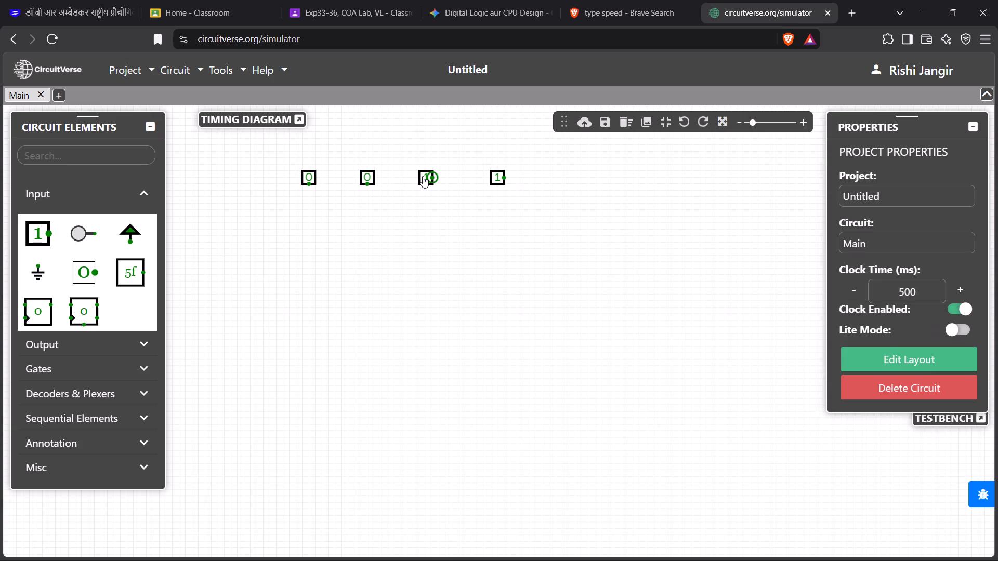
click(423, 176)
click(945, 319)
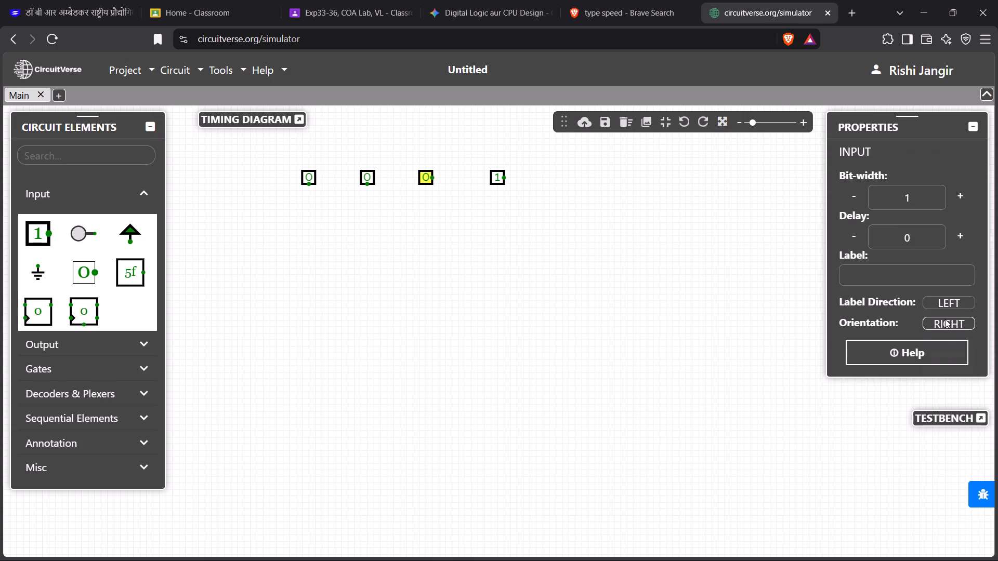
click(945, 350)
click(497, 178)
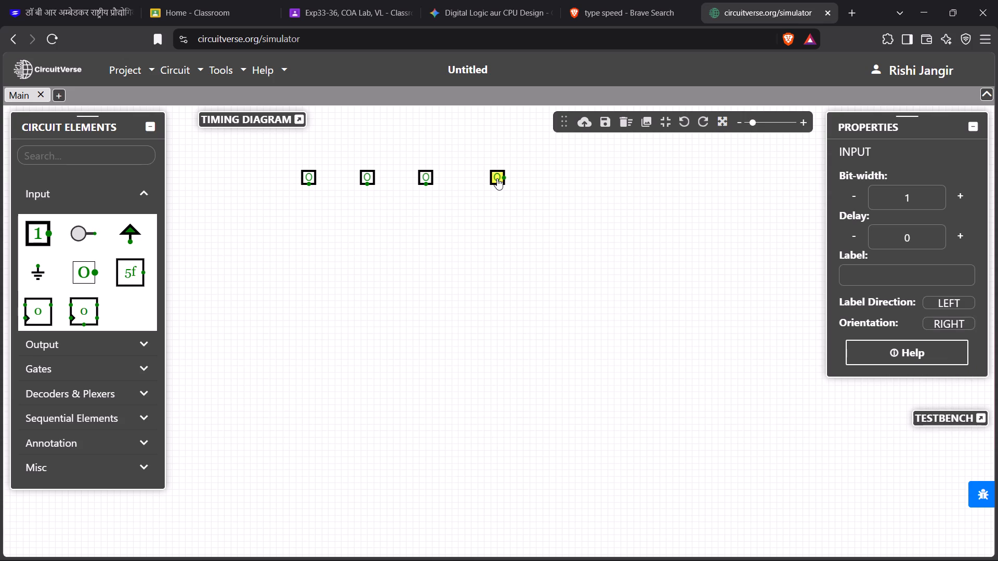
click(948, 323)
click(945, 363)
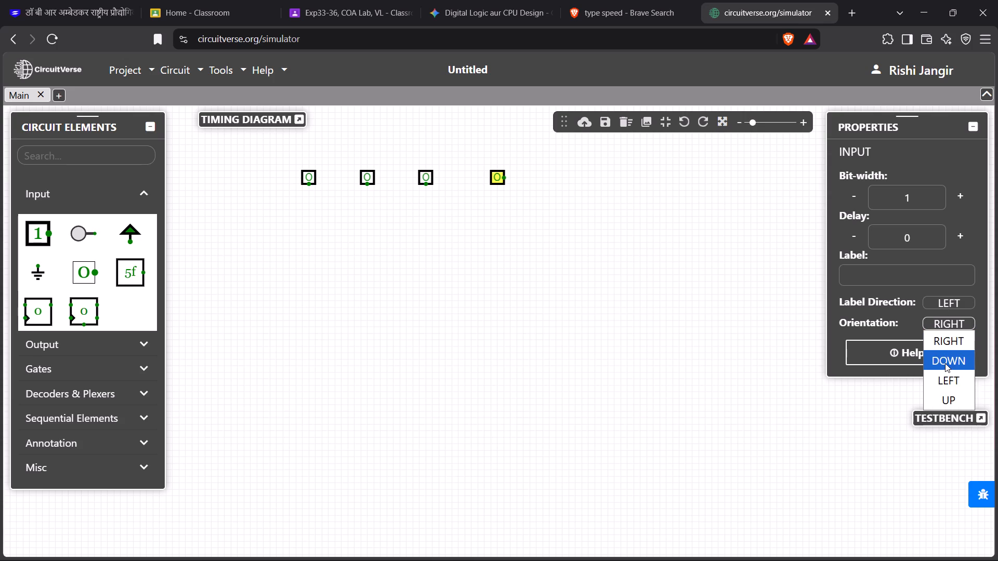
Label the four Input elements w, x, y and z, in order along the row.
click(306, 177)
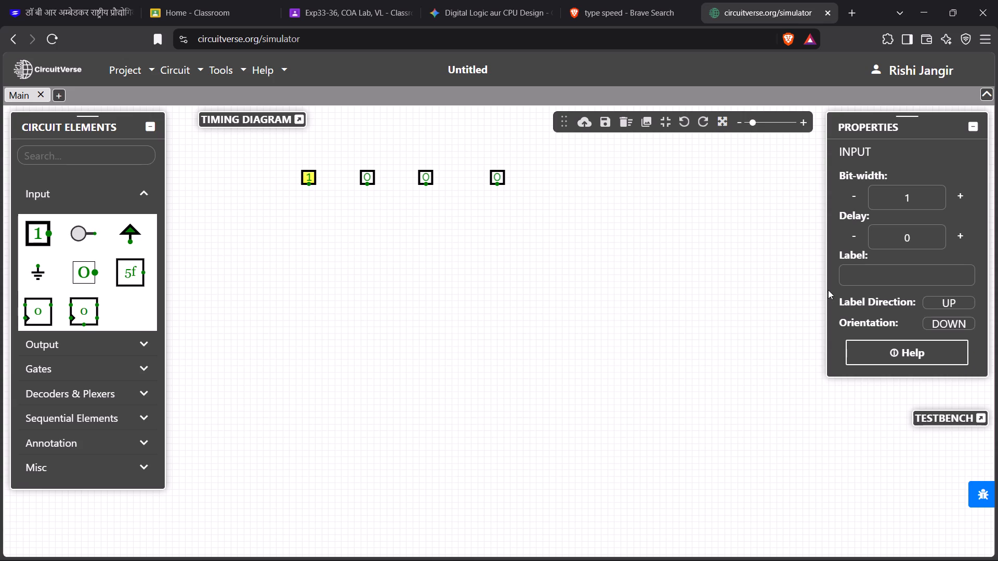
click(897, 273)
key(w)
click(369, 173)
click(853, 273)
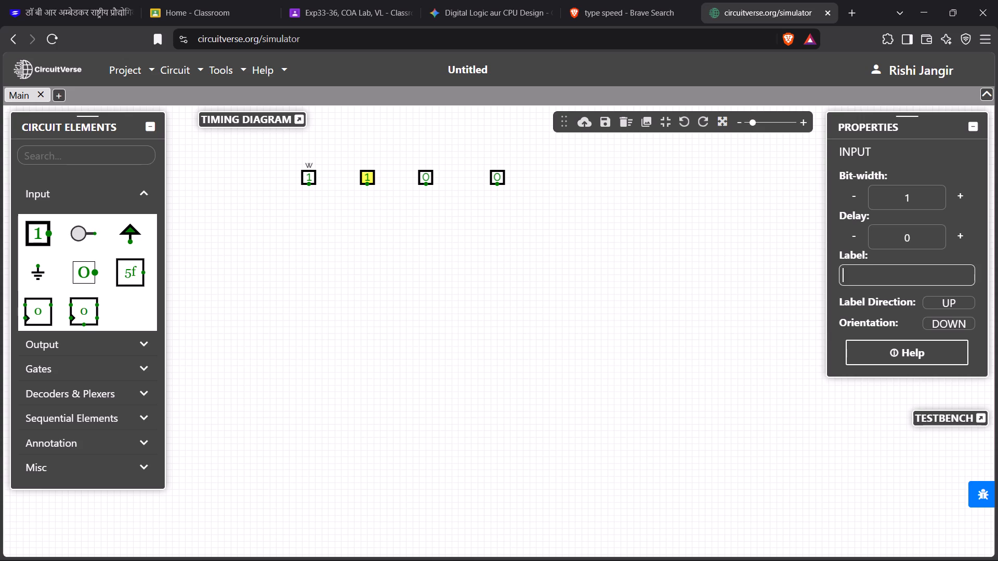
key(x)
click(435, 175)
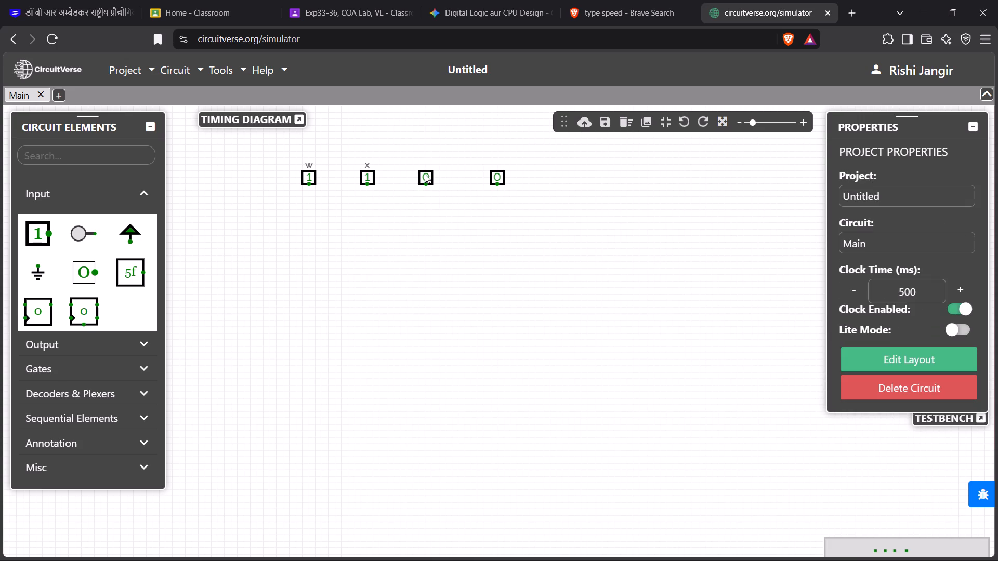
click(424, 173)
click(922, 274)
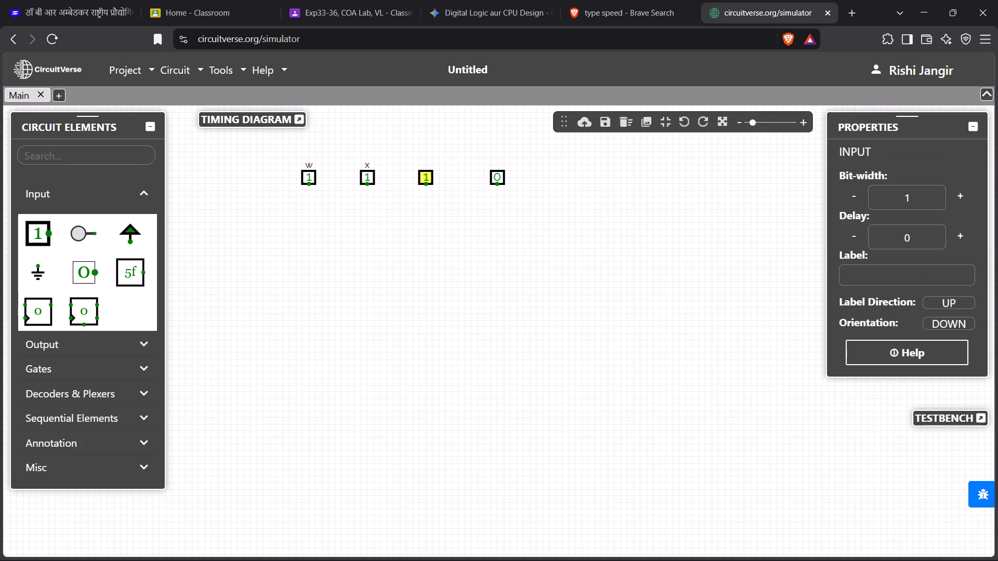
key(y)
click(496, 177)
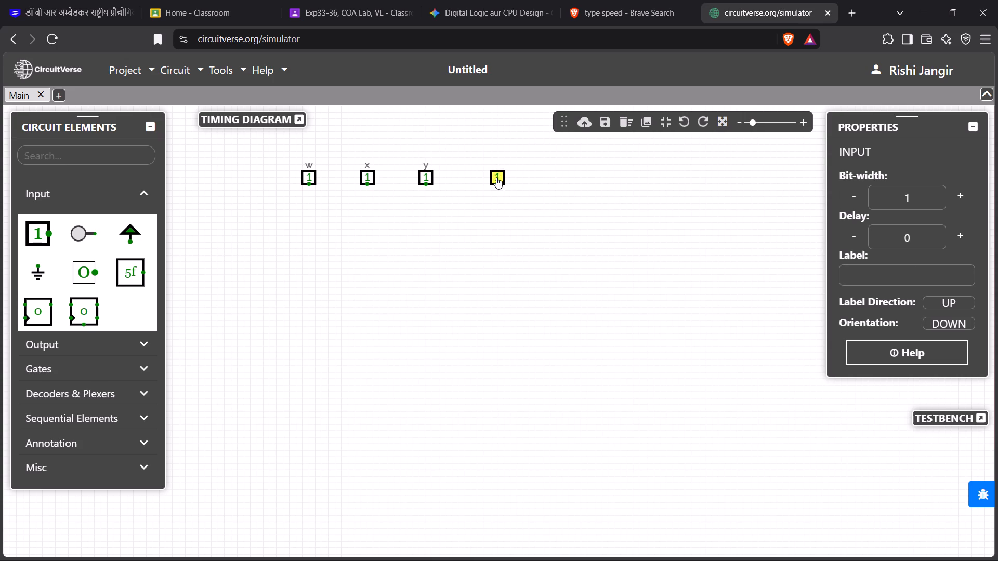
click(853, 268)
key(z)
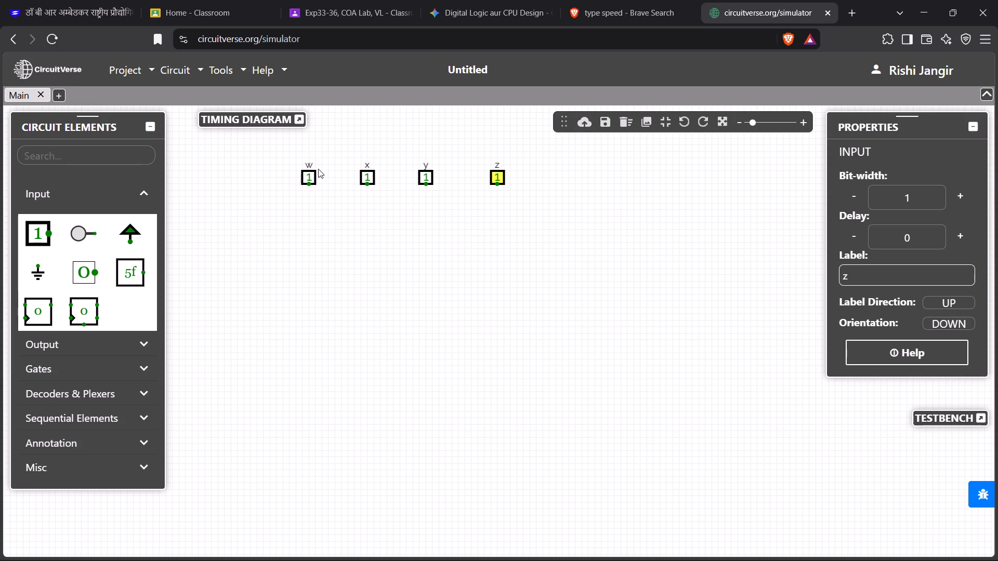
Place a NOT gate with direction DOWN directly below input w and wire w to the gate's input.
click(308, 173)
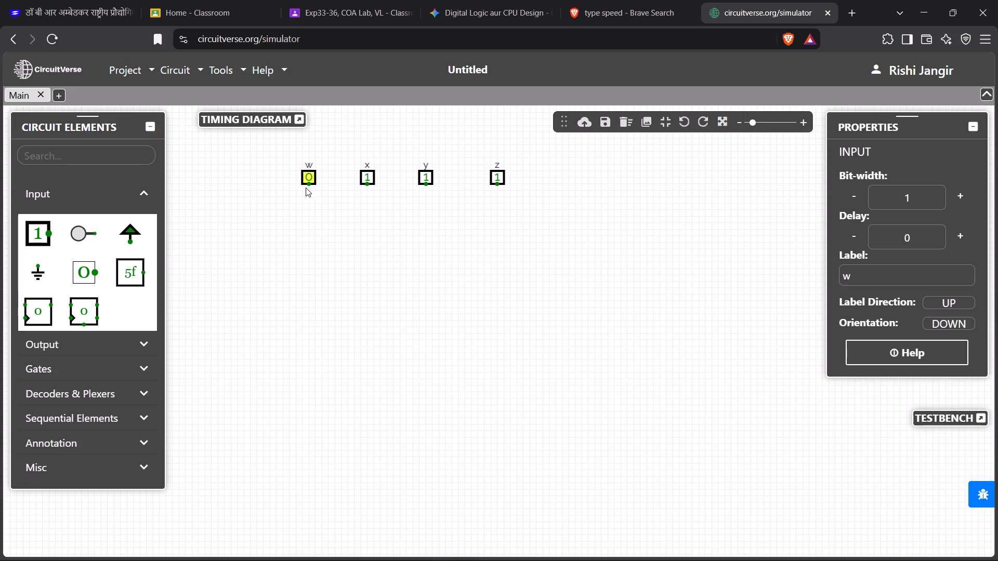
drag(308, 183, 311, 232)
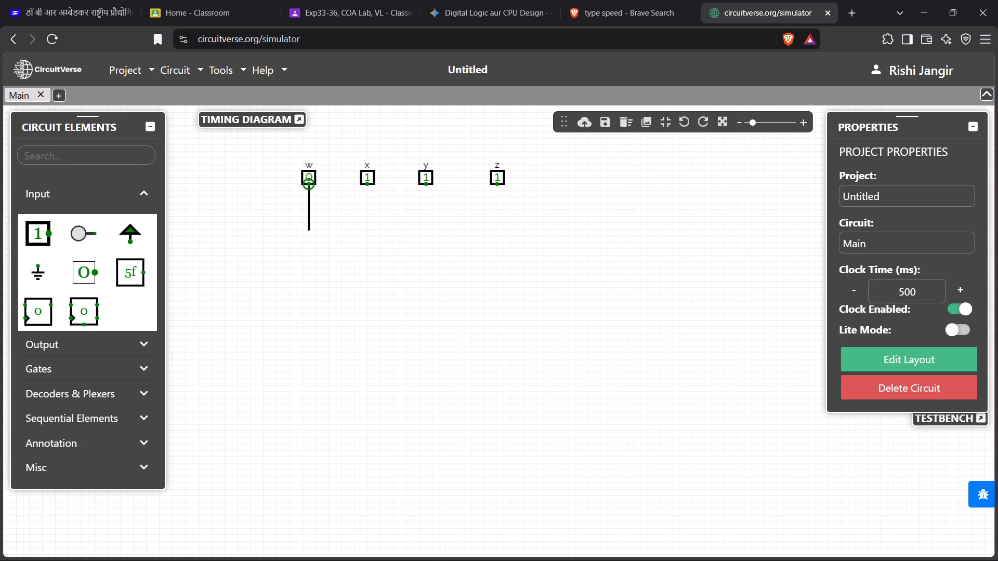
drag(311, 232, 309, 235)
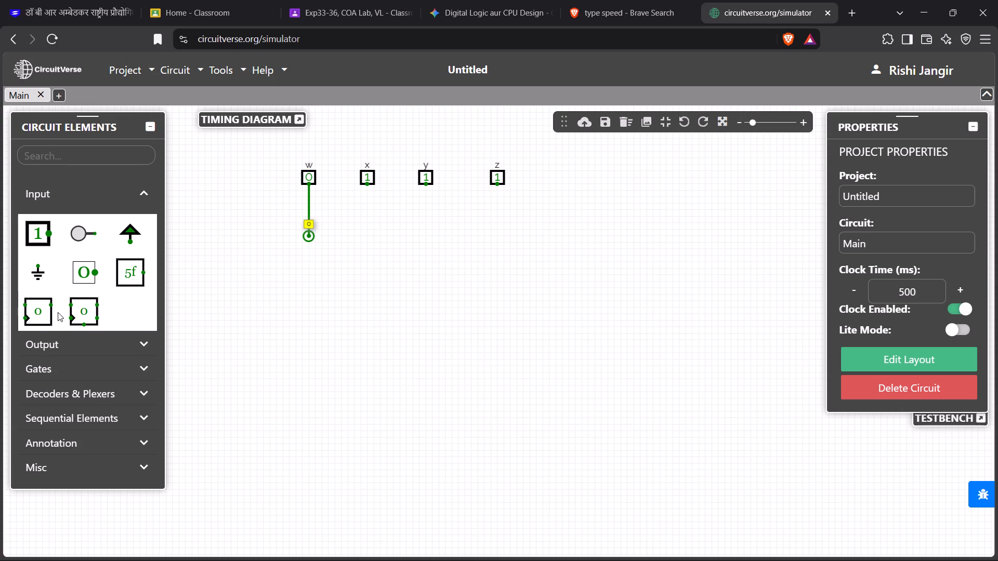
click(43, 361)
click(108, 301)
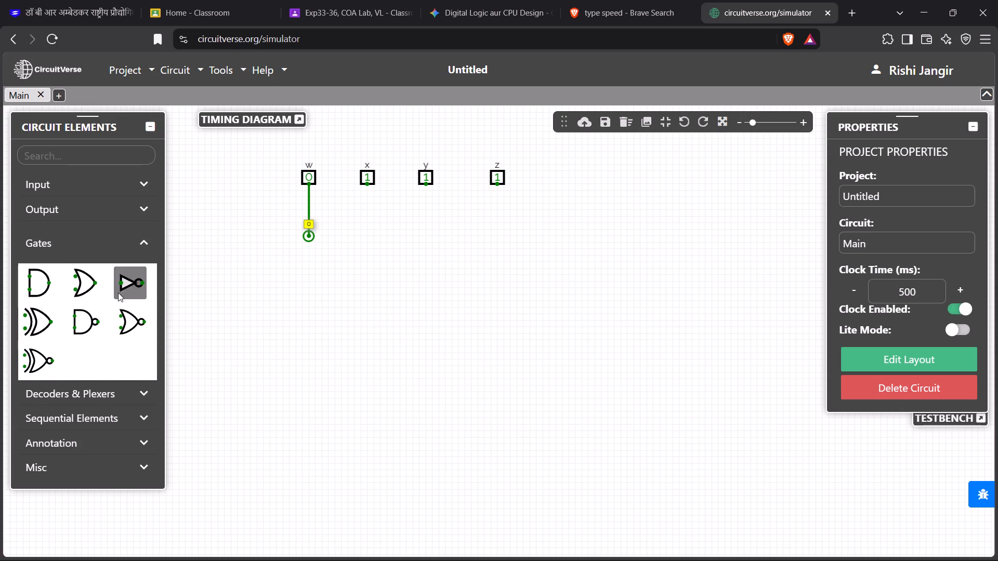
click(119, 292)
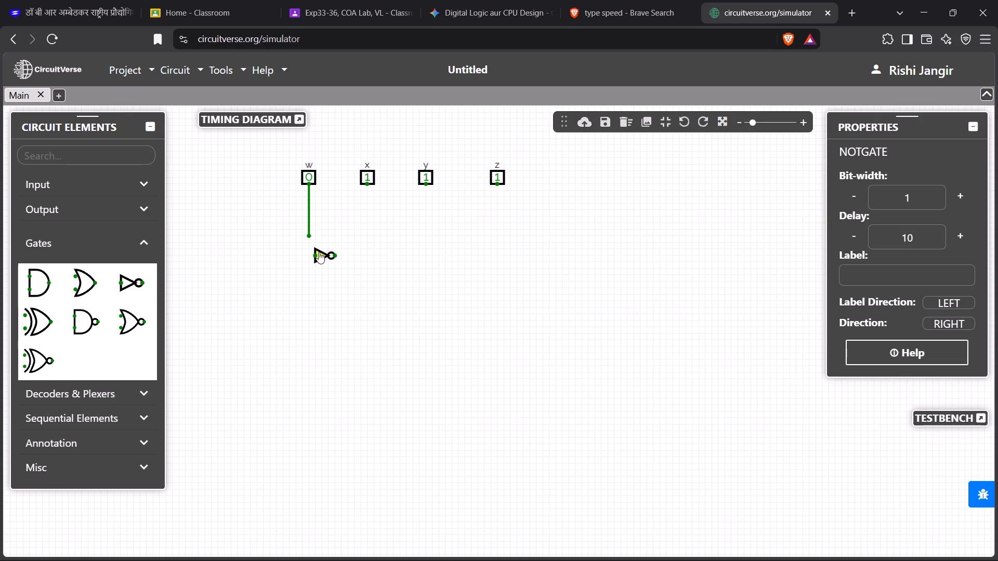
click(318, 251)
click(958, 317)
click(938, 354)
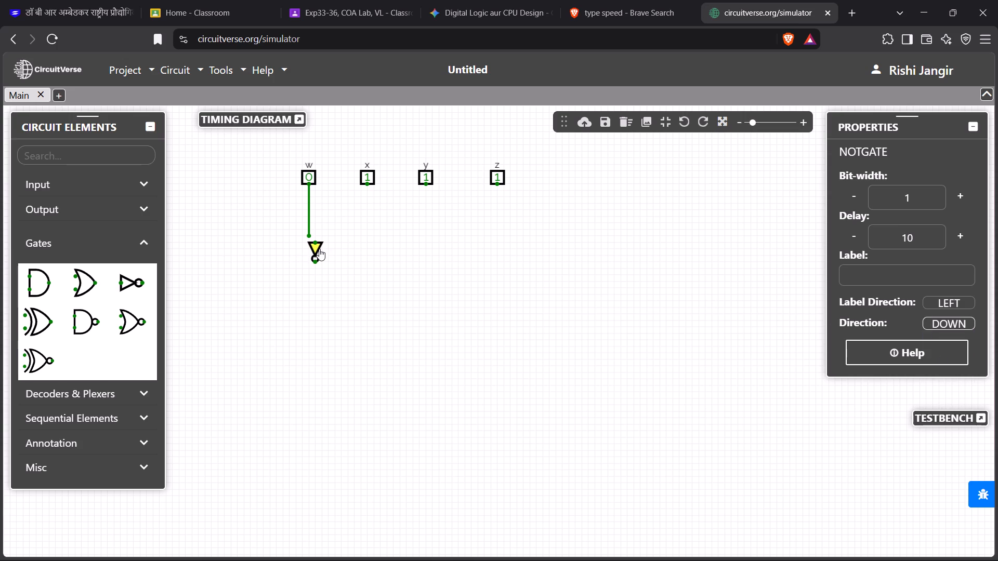
drag(319, 249, 313, 249)
drag(310, 237, 309, 242)
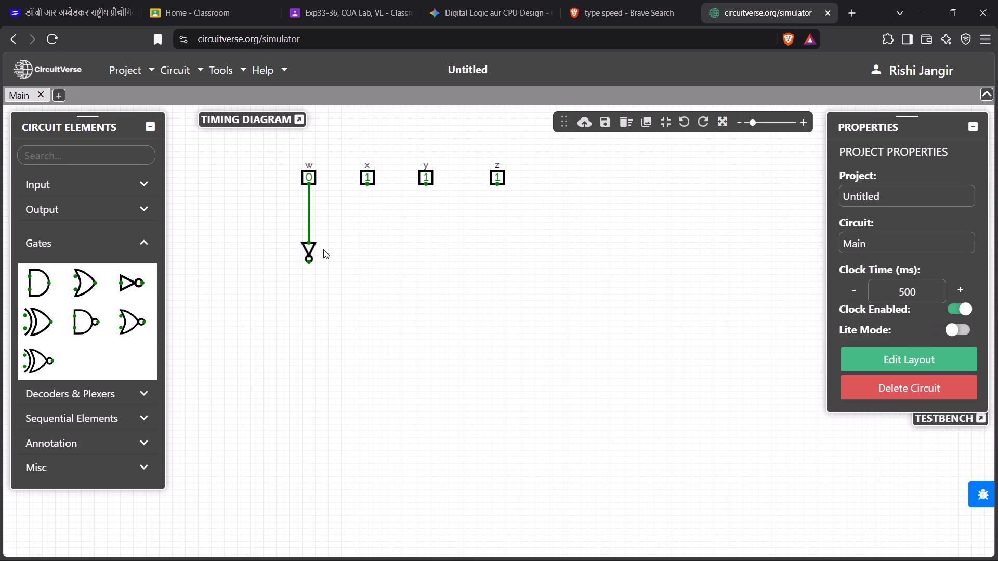
click(325, 250)
Place a 1-bit Output element with orientation UP below the NOT gate and wire the gate's output to it.
drag(309, 263, 306, 320)
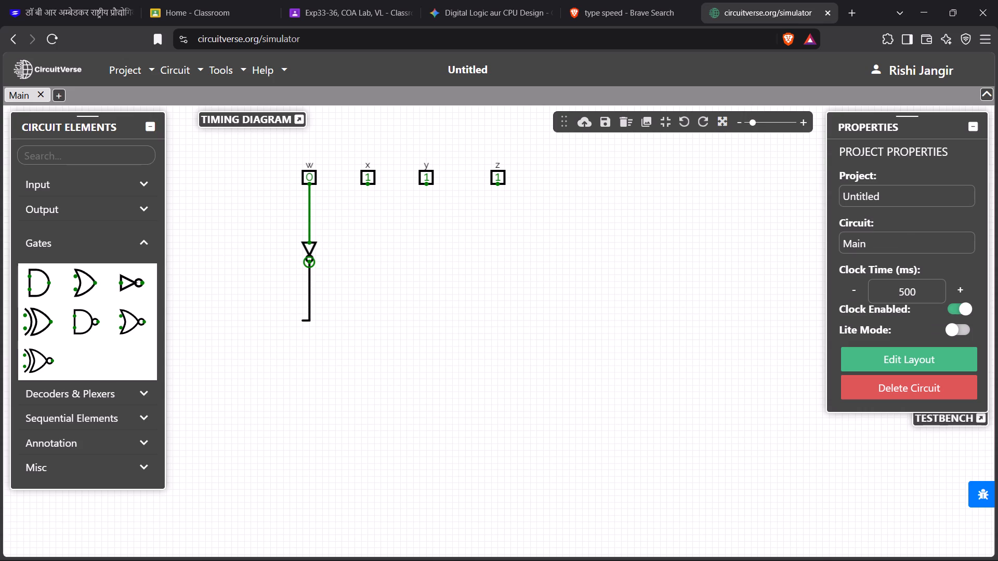
drag(306, 320, 308, 342)
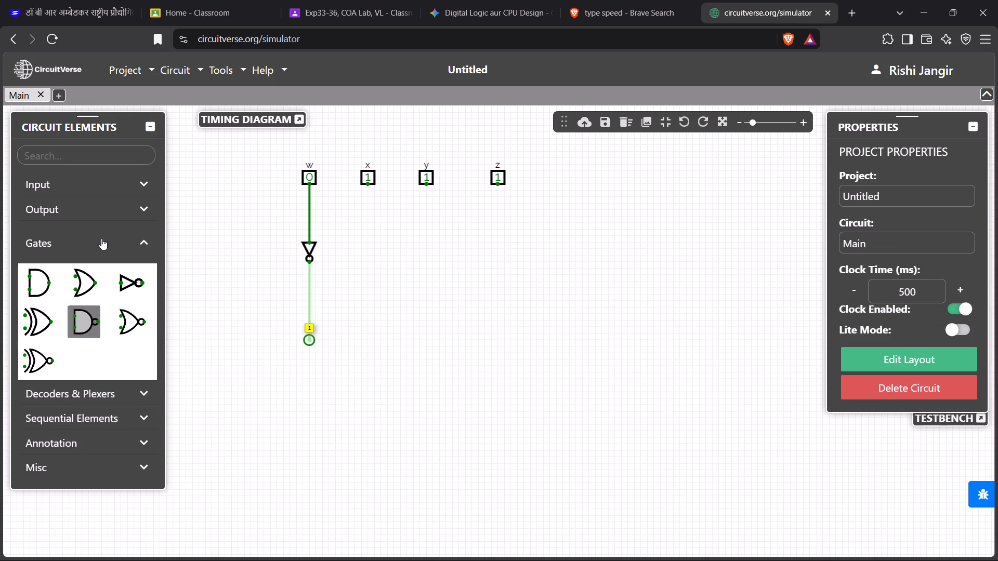
click(86, 207)
click(32, 256)
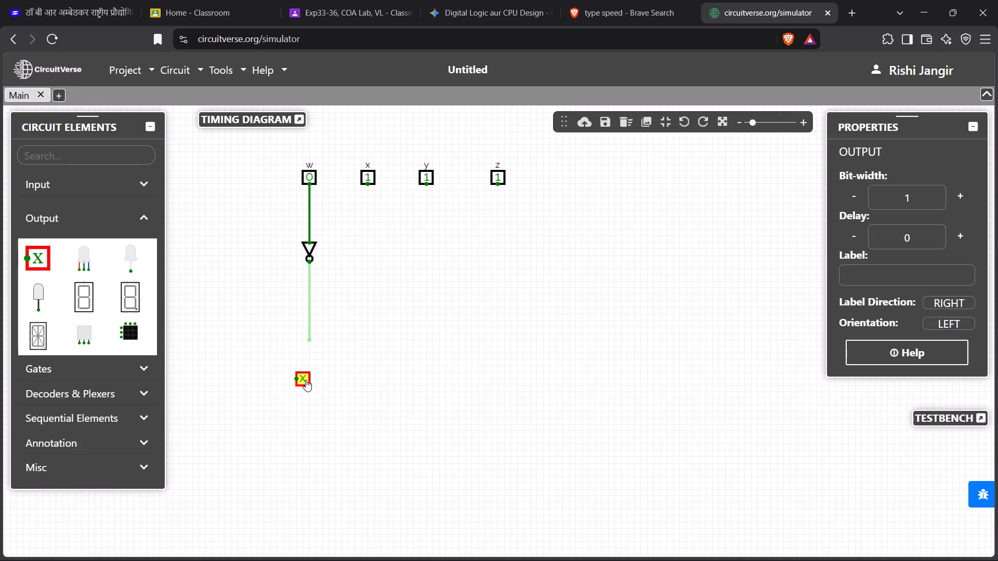
click(310, 377)
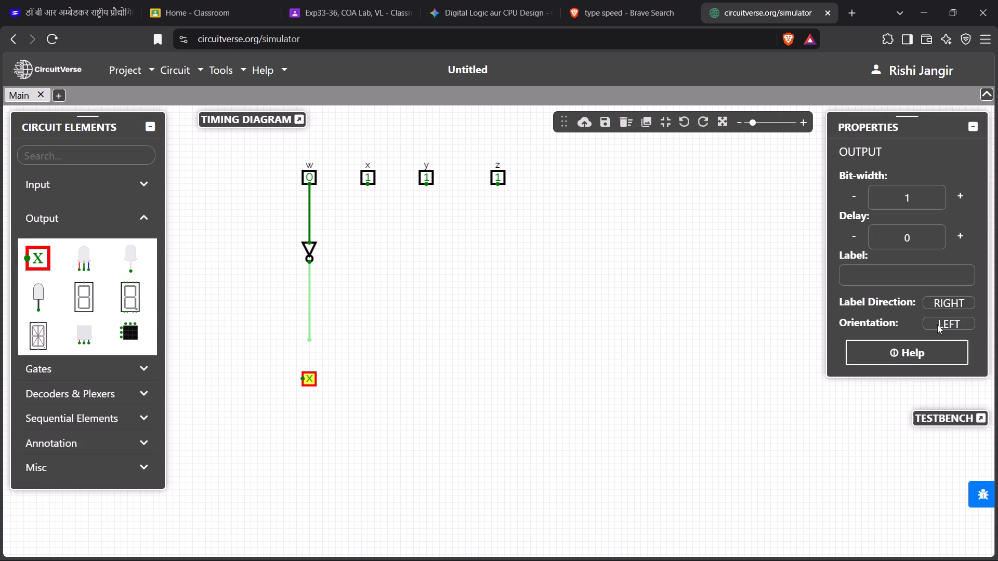
click(939, 323)
click(930, 395)
drag(308, 370, 316, 341)
click(314, 338)
click(331, 345)
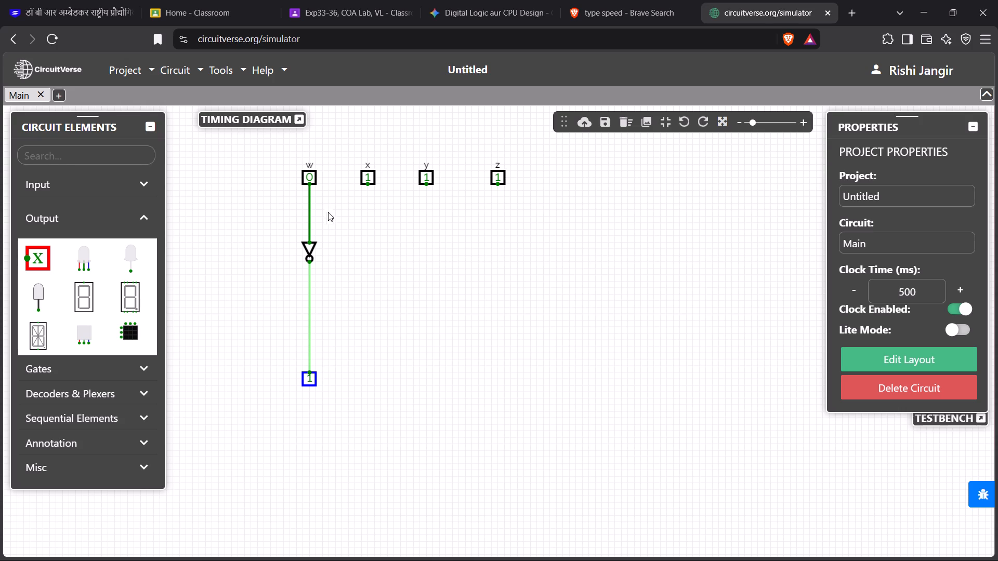
Delete the wire between input w and the NOT gate.
drag(310, 187, 307, 204)
click(308, 203)
click(624, 124)
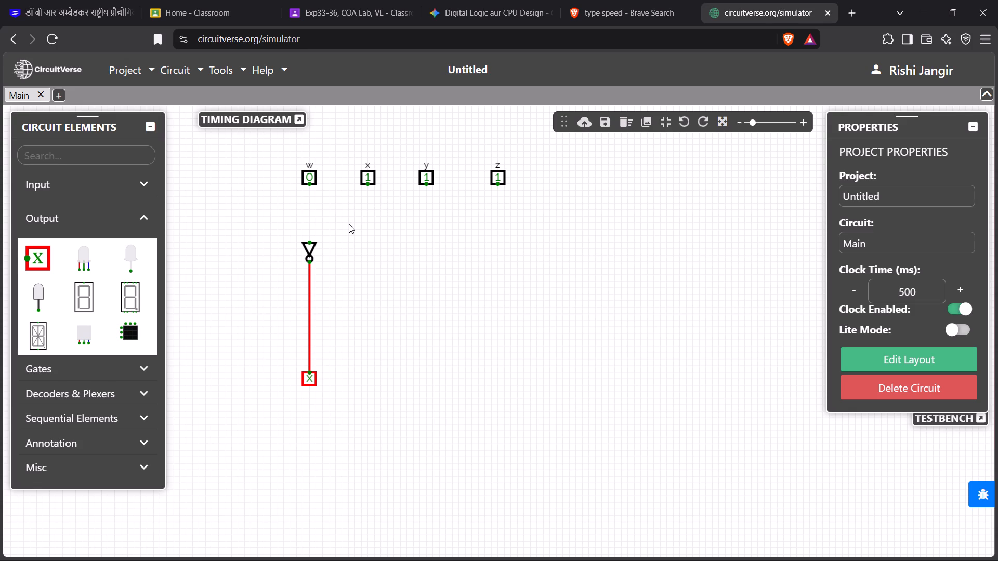
Move the NOT gate directly below input z and wire the gate's input to z.
click(308, 241)
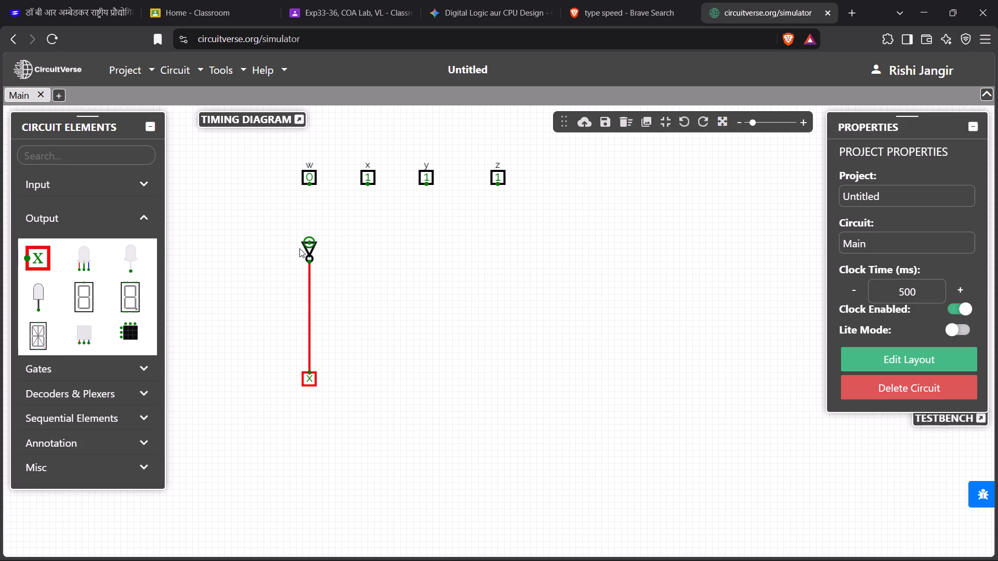
click(308, 250)
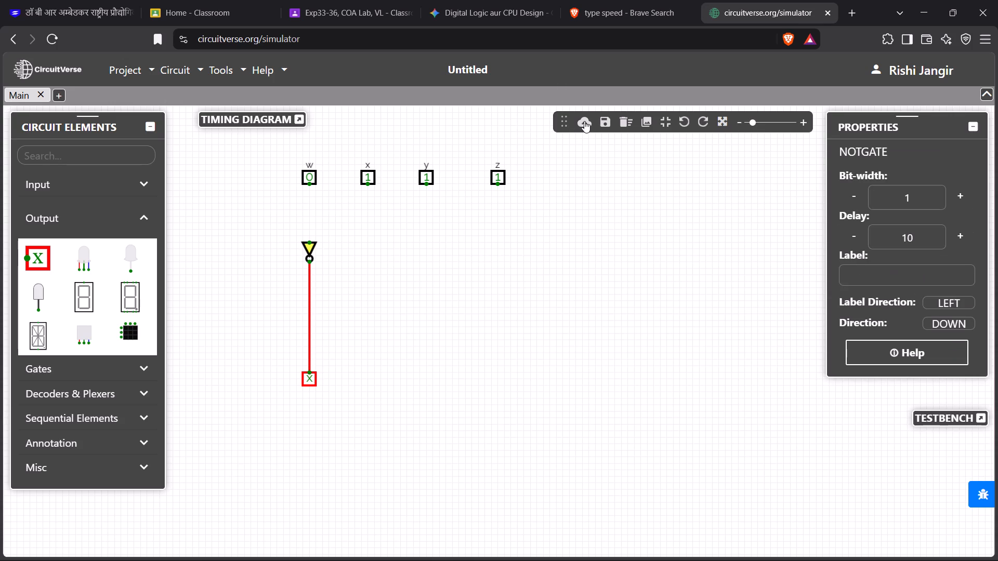
drag(308, 247, 524, 259)
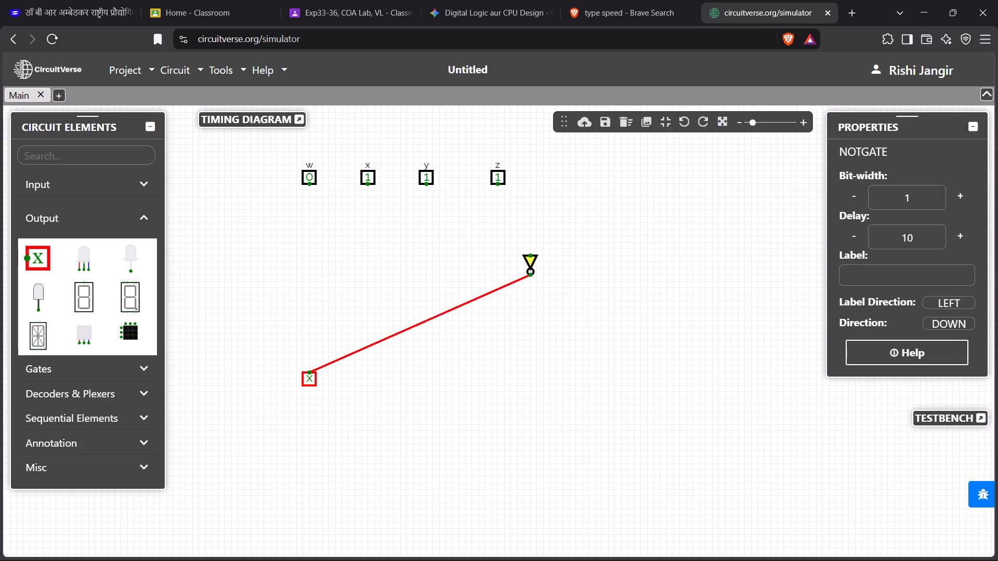
drag(524, 259, 496, 255)
click(496, 251)
click(496, 246)
click(497, 248)
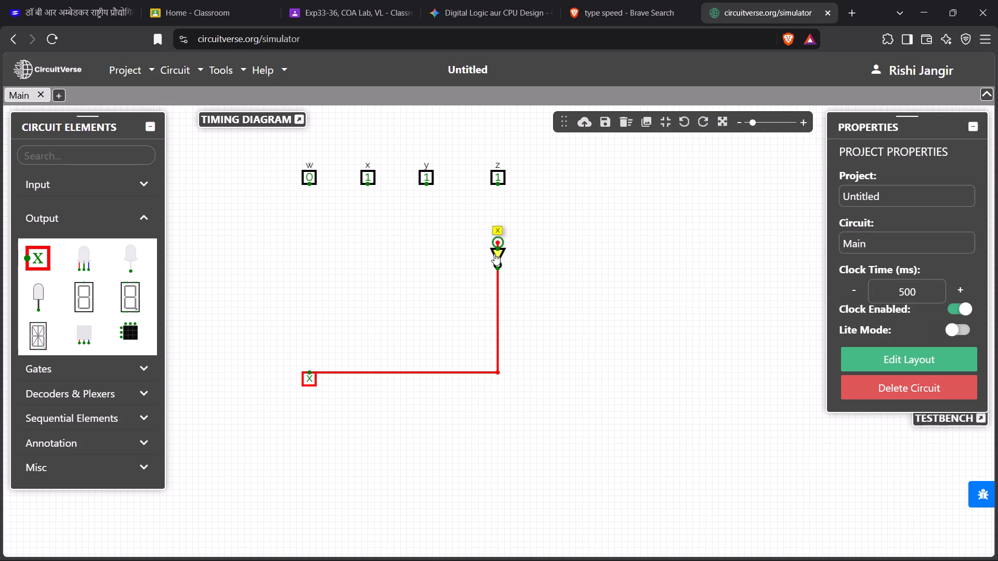
drag(494, 253, 491, 248)
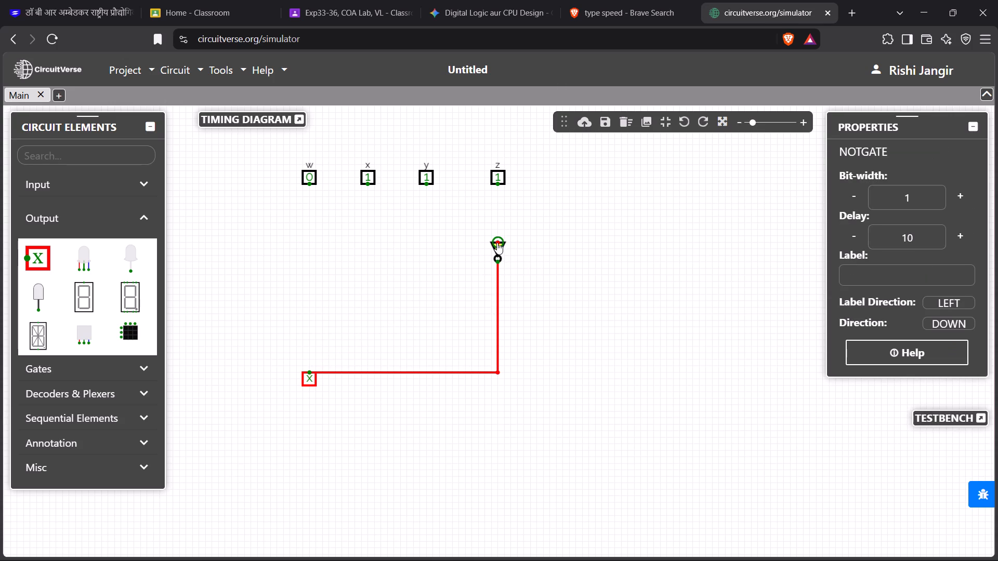
drag(497, 243, 498, 186)
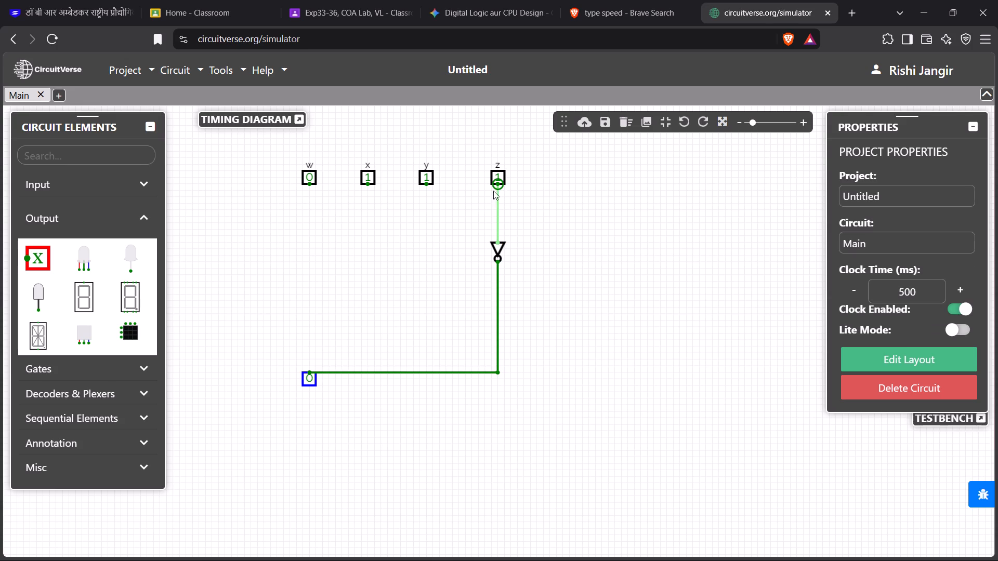
Move the Output element directly below the NOT gate, in line with input z.
drag(307, 375, 337, 386)
drag(337, 386, 284, 376)
click(313, 379)
drag(313, 379, 435, 393)
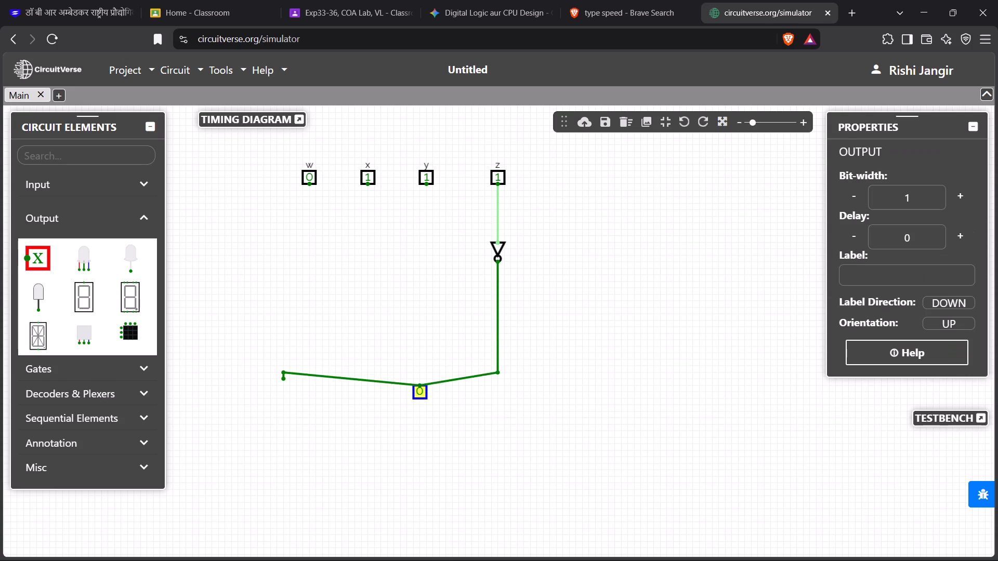
drag(435, 393, 502, 377)
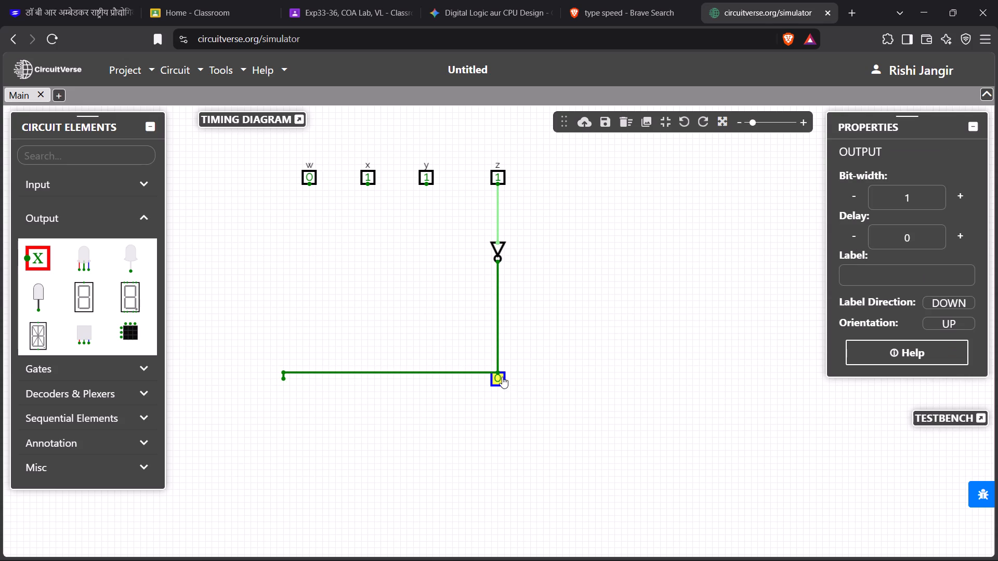
Delete the leftover horizontal wire beside the Output element and the stray wire stub at its far end.
click(307, 371)
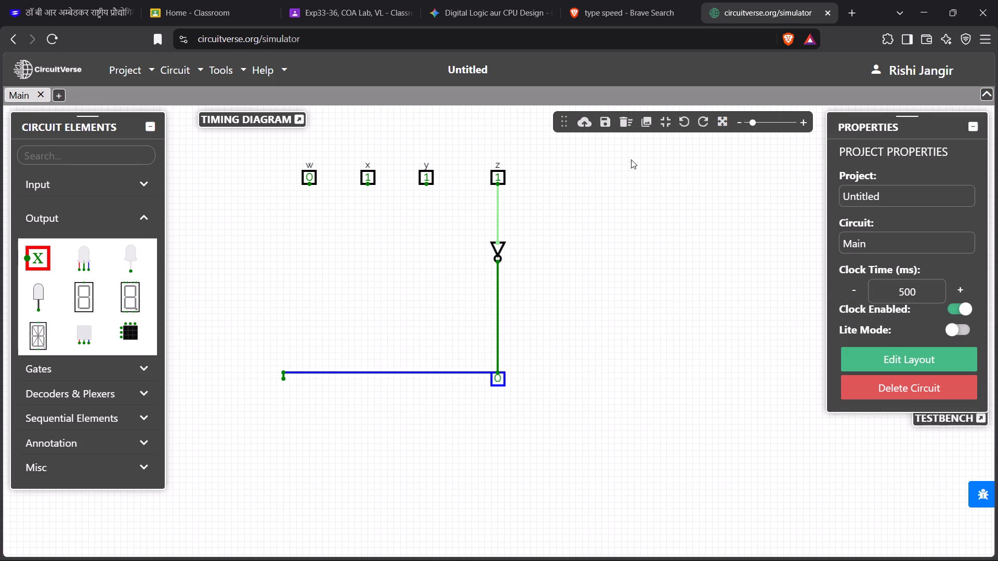
click(623, 123)
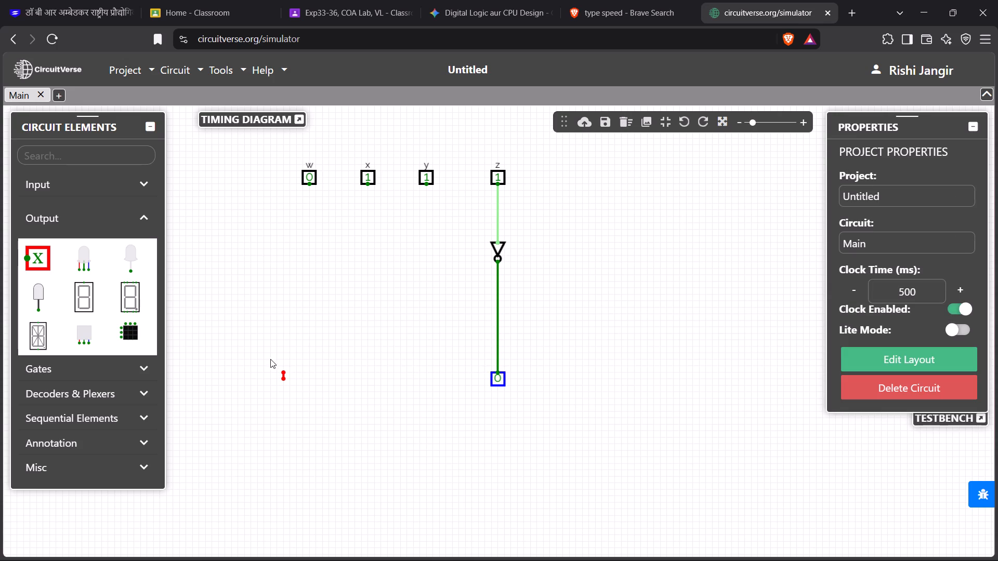
click(282, 373)
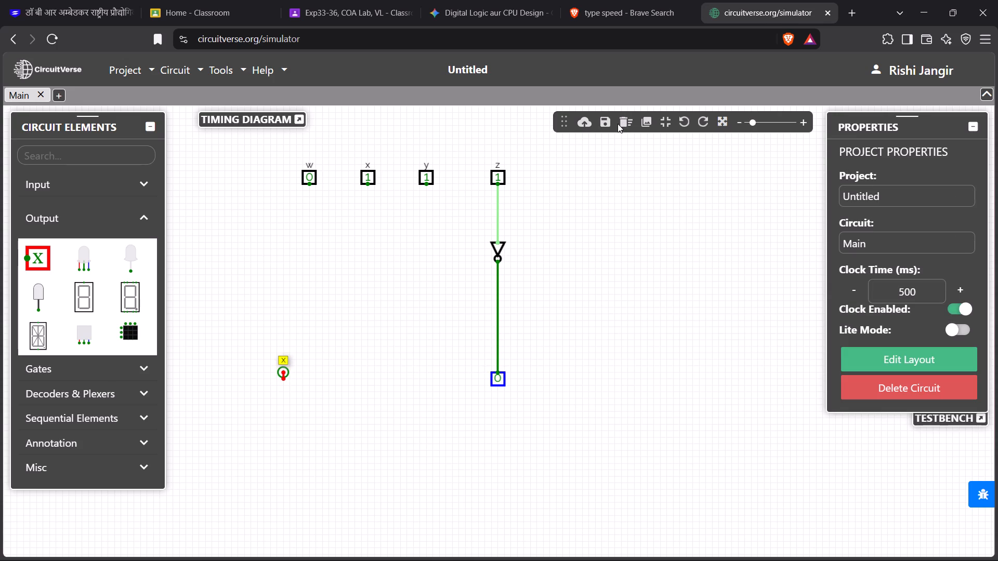
click(621, 117)
Draw wires down from inputs w and x, bending toward each other and ending side by side between the two inputs.
drag(310, 183, 318, 219)
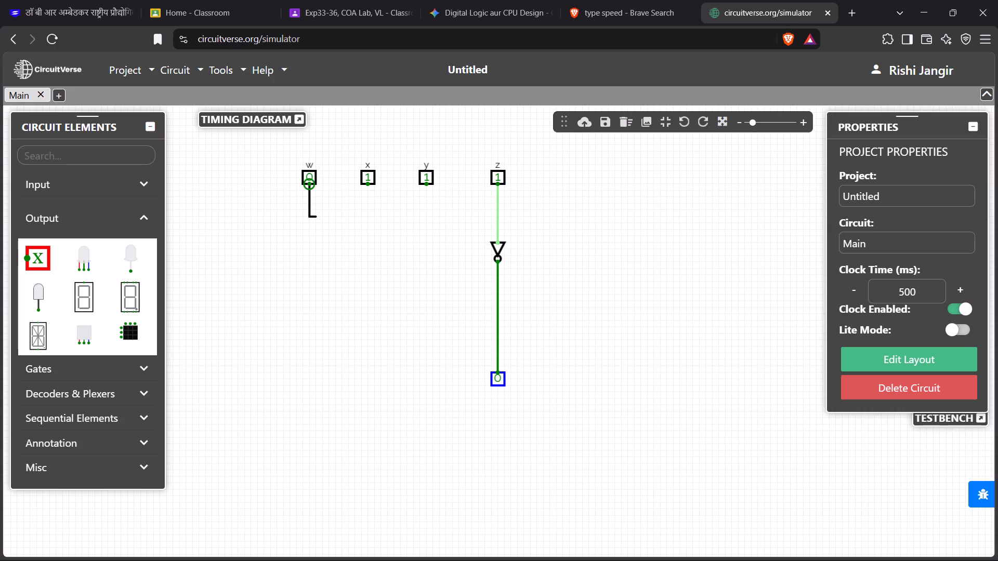
drag(318, 219, 327, 217)
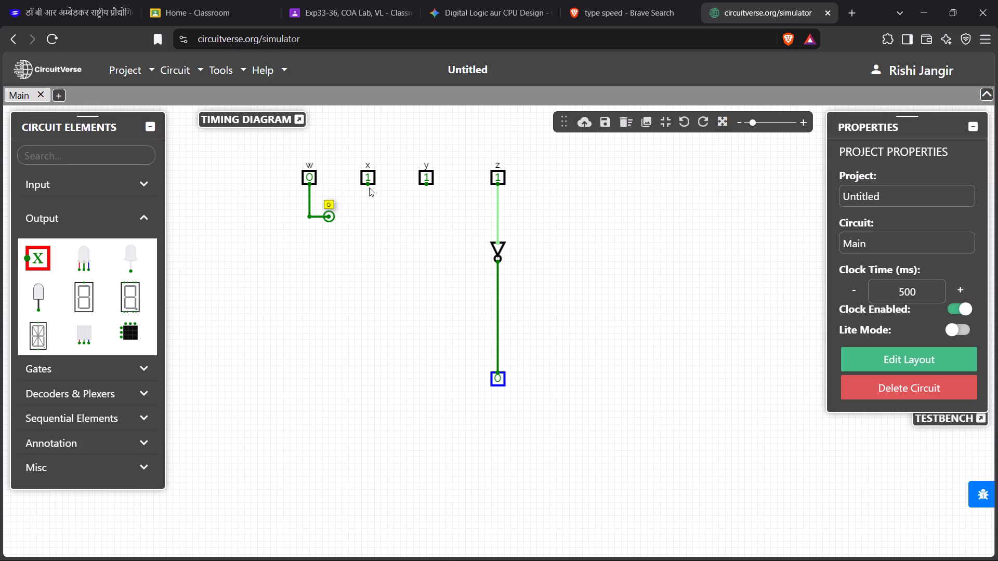
drag(370, 184, 345, 217)
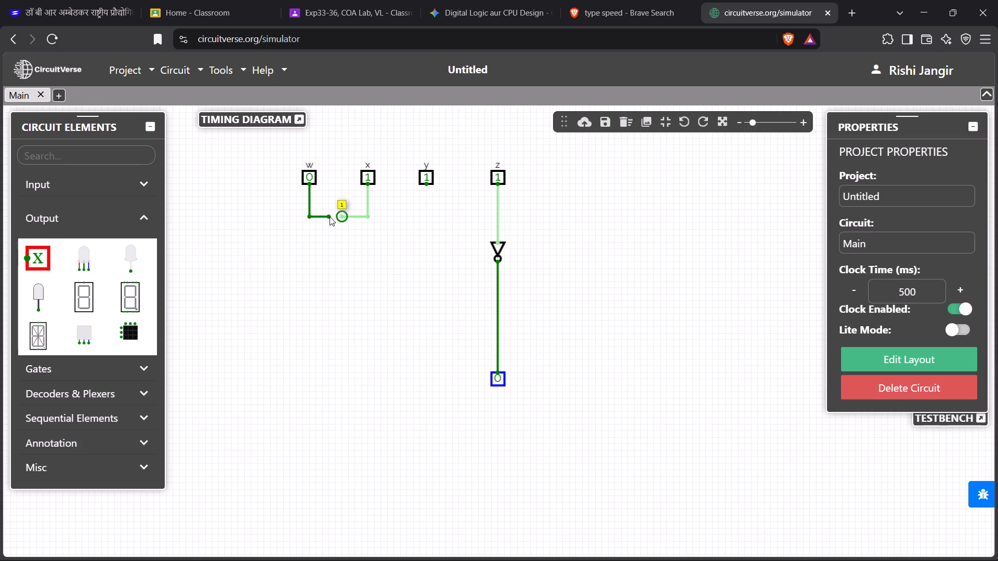
drag(328, 217, 325, 229)
drag(342, 215, 339, 228)
drag(339, 228, 339, 231)
drag(323, 231, 327, 232)
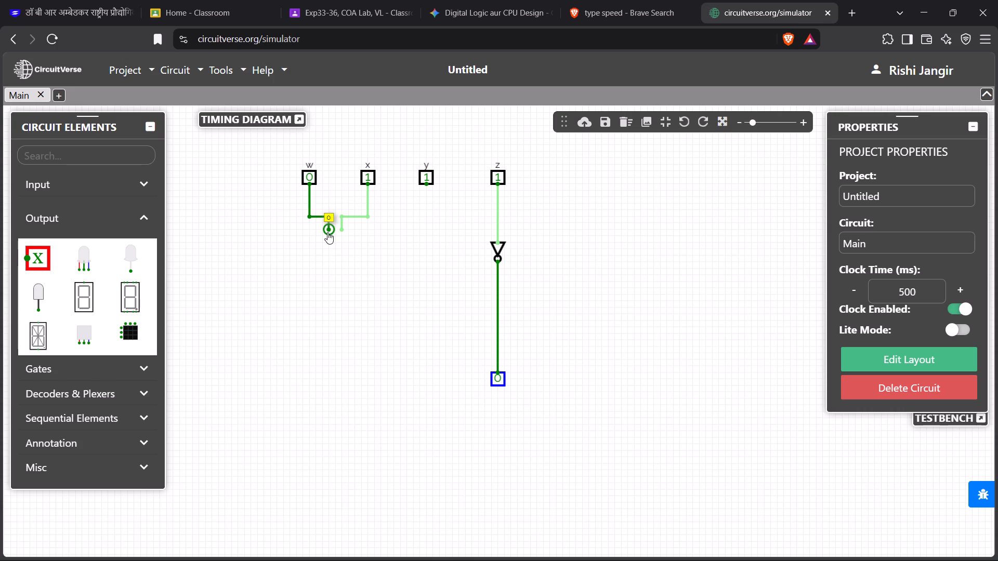
click(266, 291)
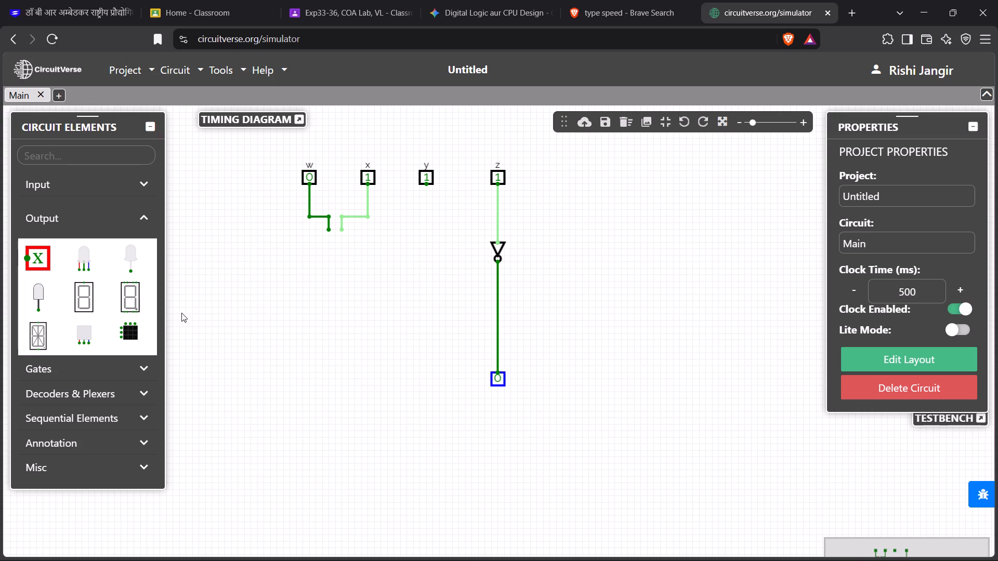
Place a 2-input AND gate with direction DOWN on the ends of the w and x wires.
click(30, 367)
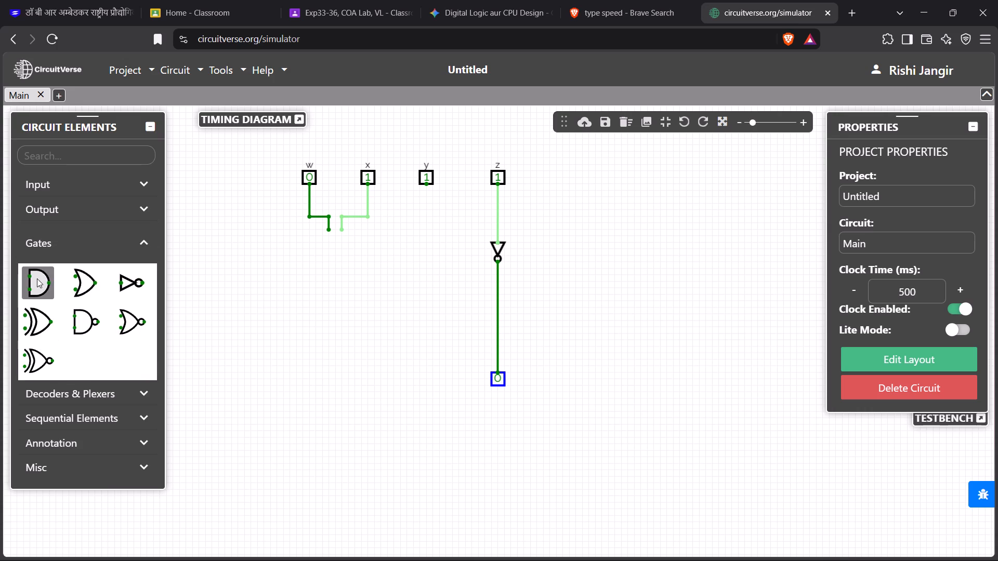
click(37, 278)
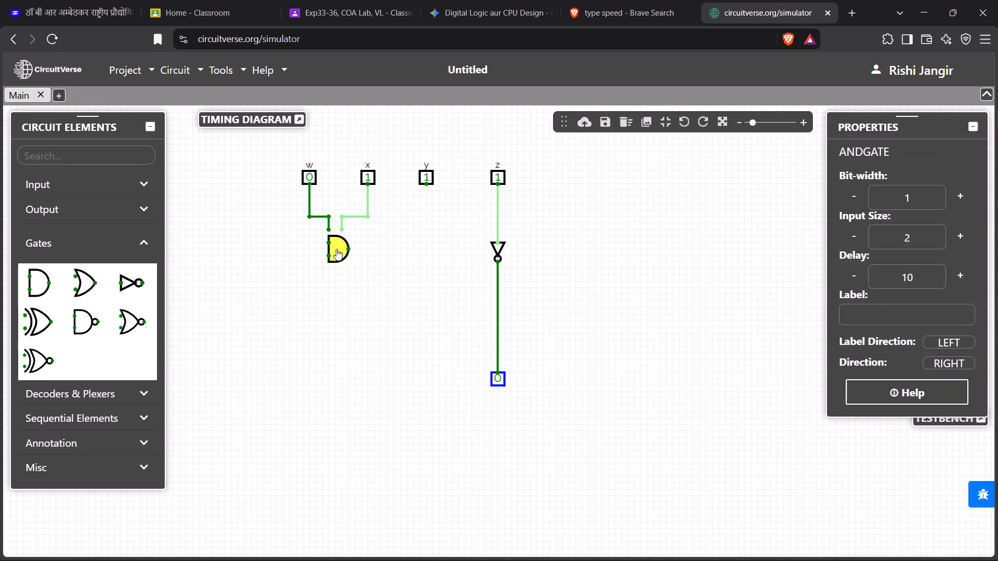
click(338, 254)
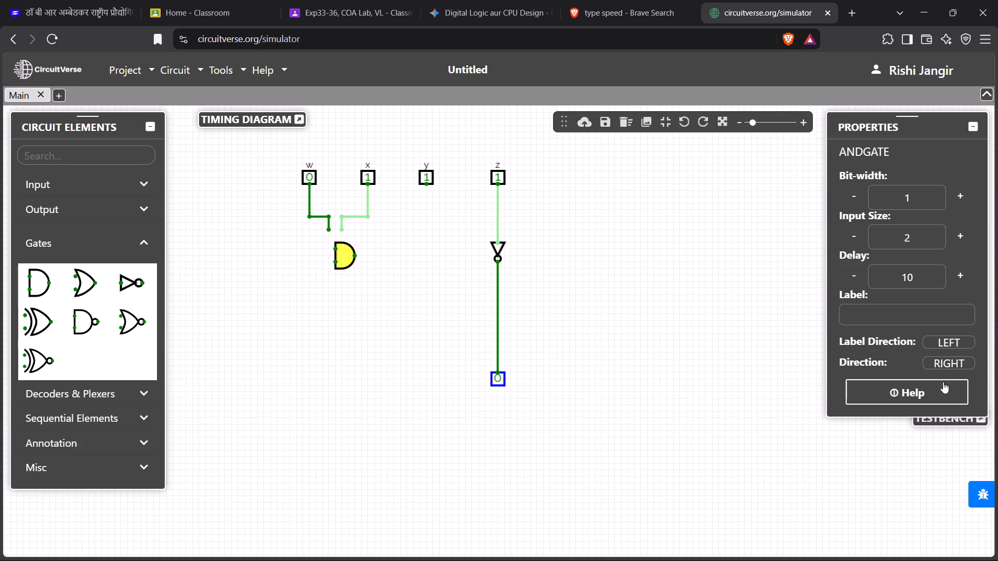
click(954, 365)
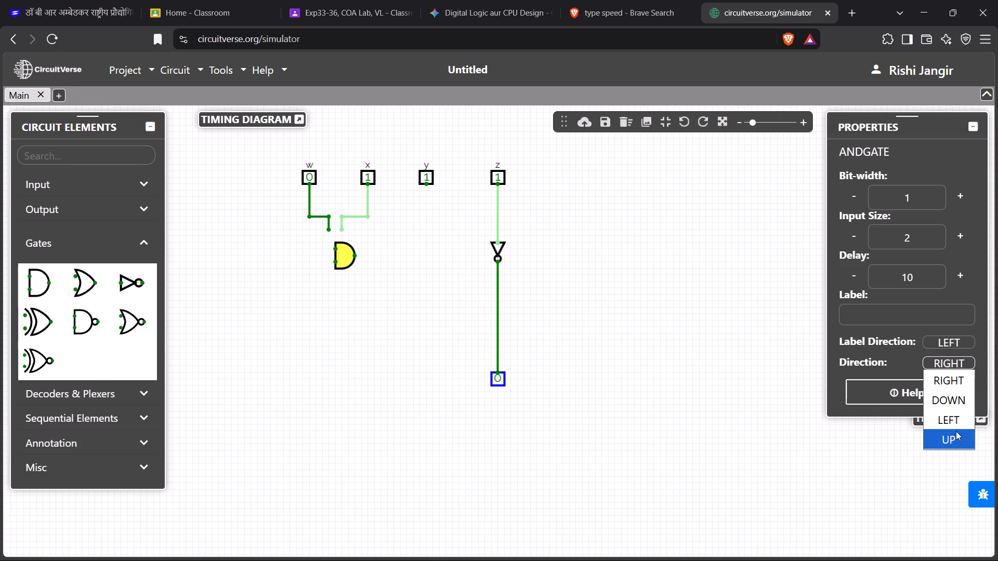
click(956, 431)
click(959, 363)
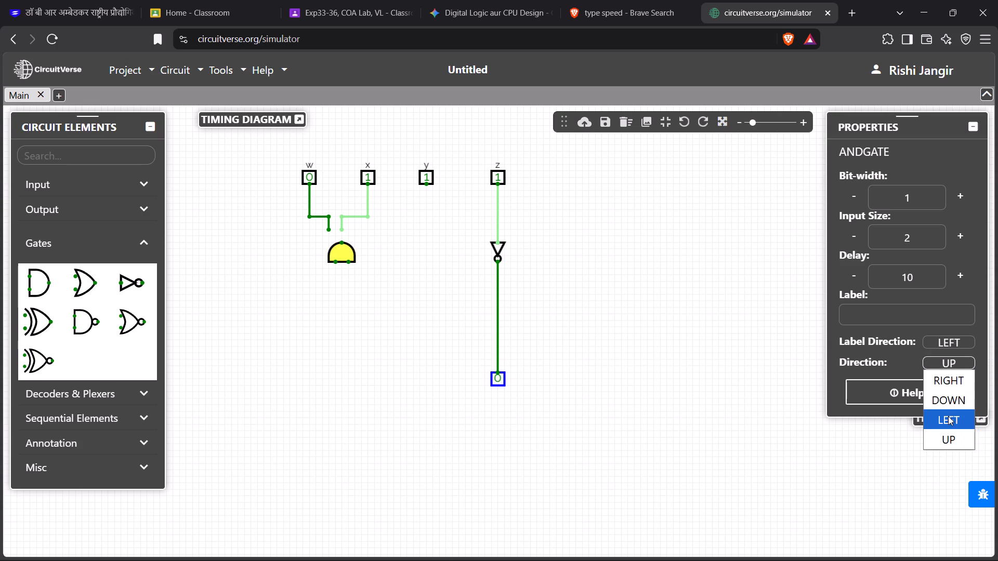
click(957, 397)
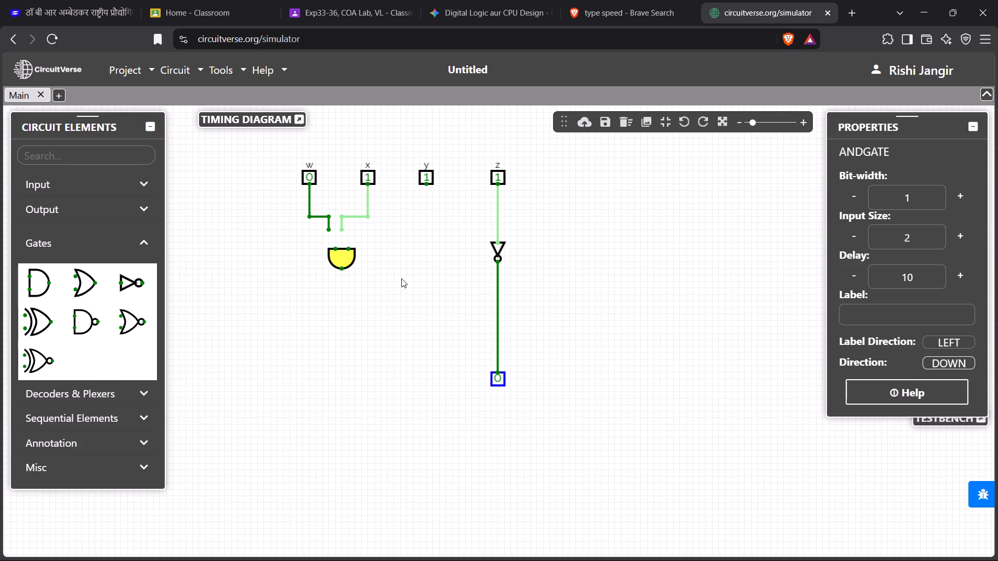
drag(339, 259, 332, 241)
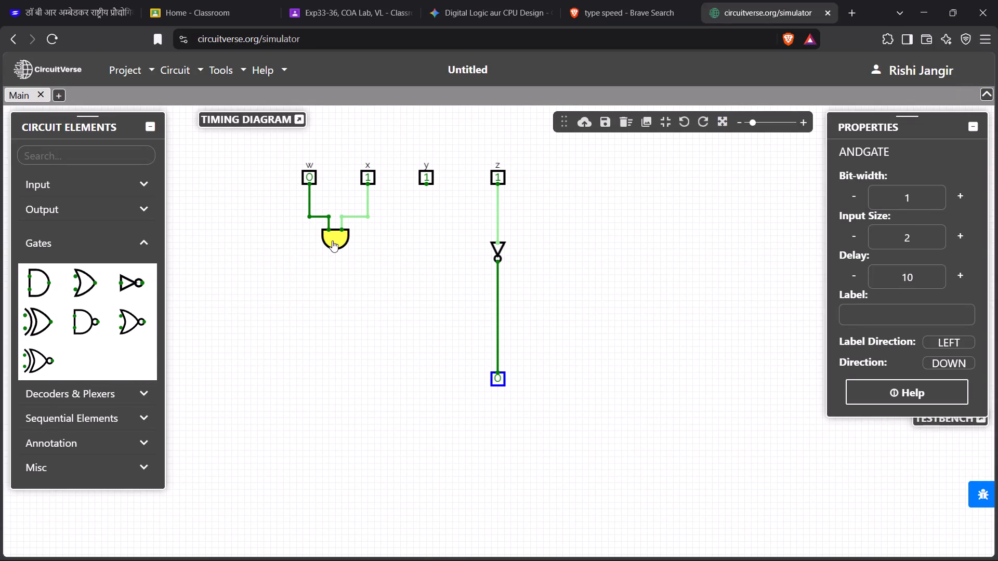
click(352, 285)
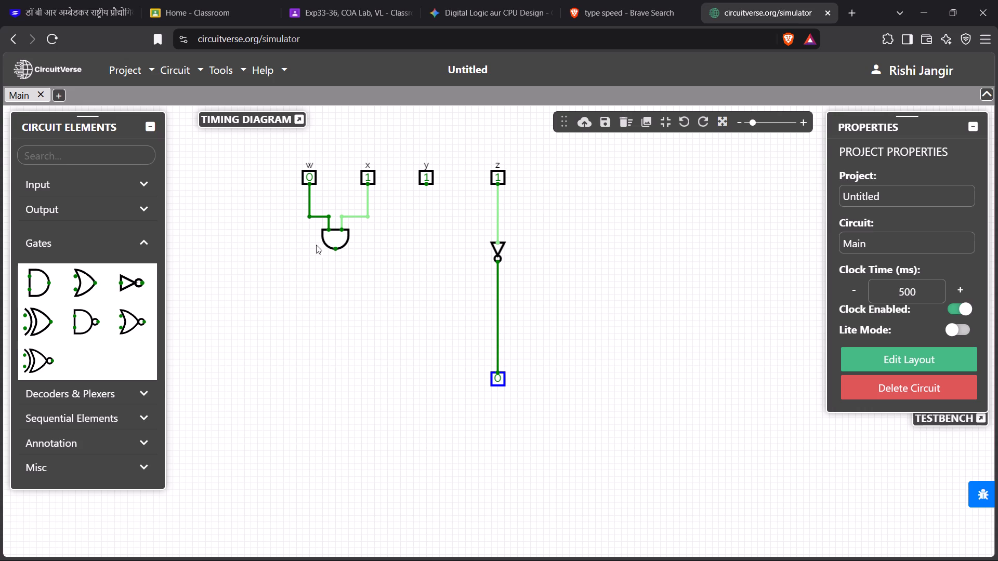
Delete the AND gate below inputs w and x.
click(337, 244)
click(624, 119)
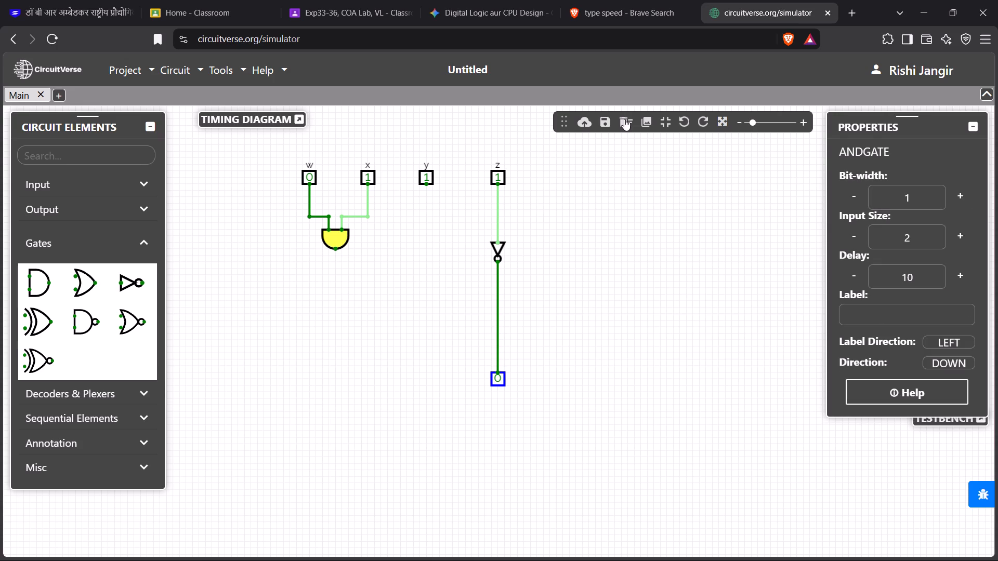
Place a 2-input OR gate with direction DOWN below w and x and connect their wires to its inputs.
click(92, 291)
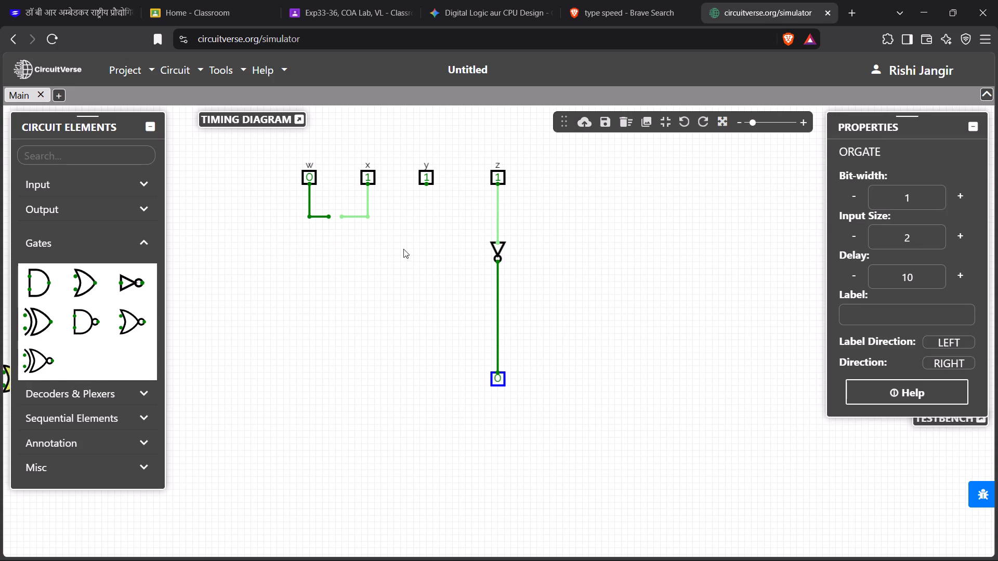
click(334, 247)
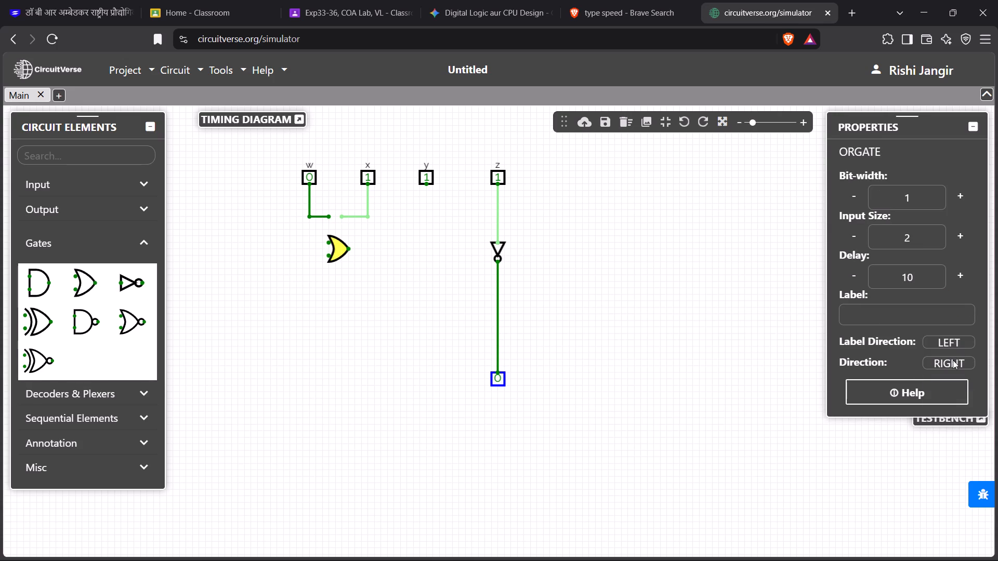
click(953, 360)
click(938, 402)
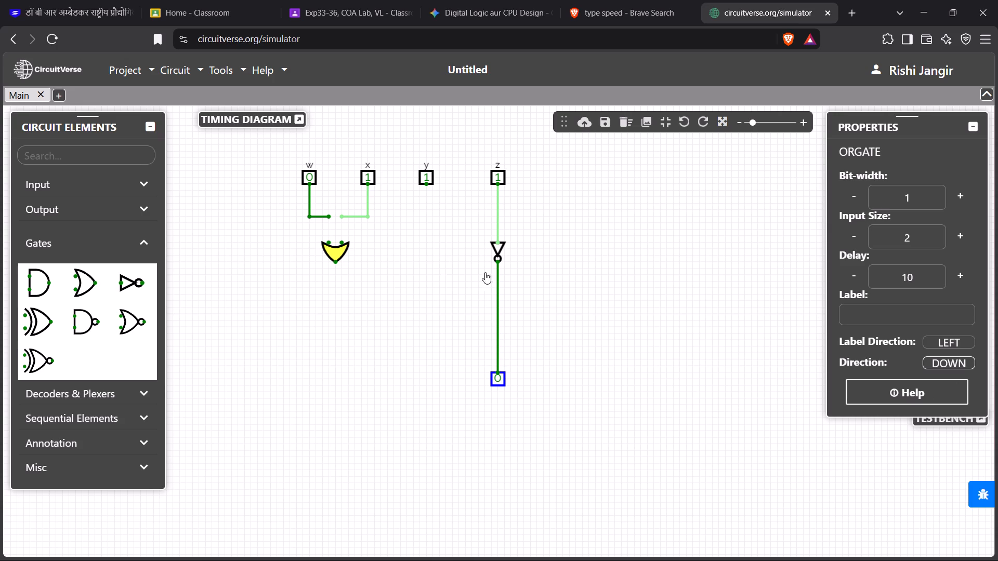
drag(330, 218, 329, 228)
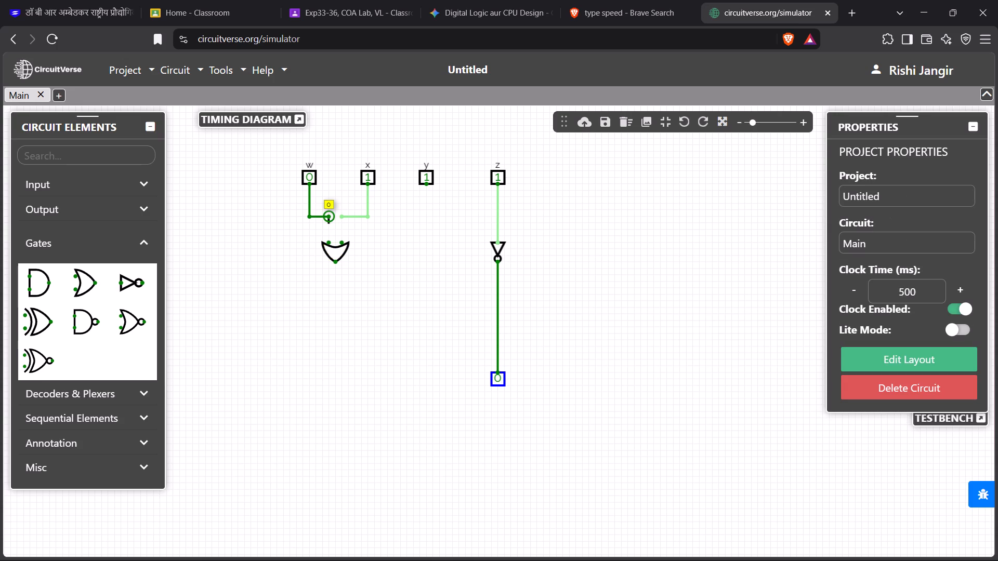
drag(329, 228, 329, 241)
drag(341, 217, 344, 236)
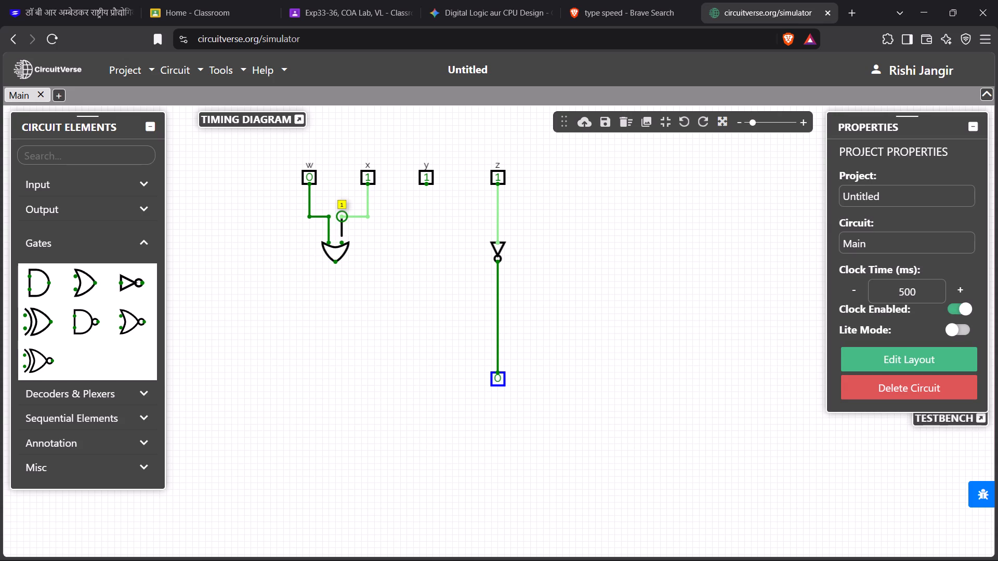
drag(344, 236, 344, 244)
click(372, 254)
Extend wires from the OR gate's output and from input y so they end side by side below the OR gate.
drag(425, 185, 421, 266)
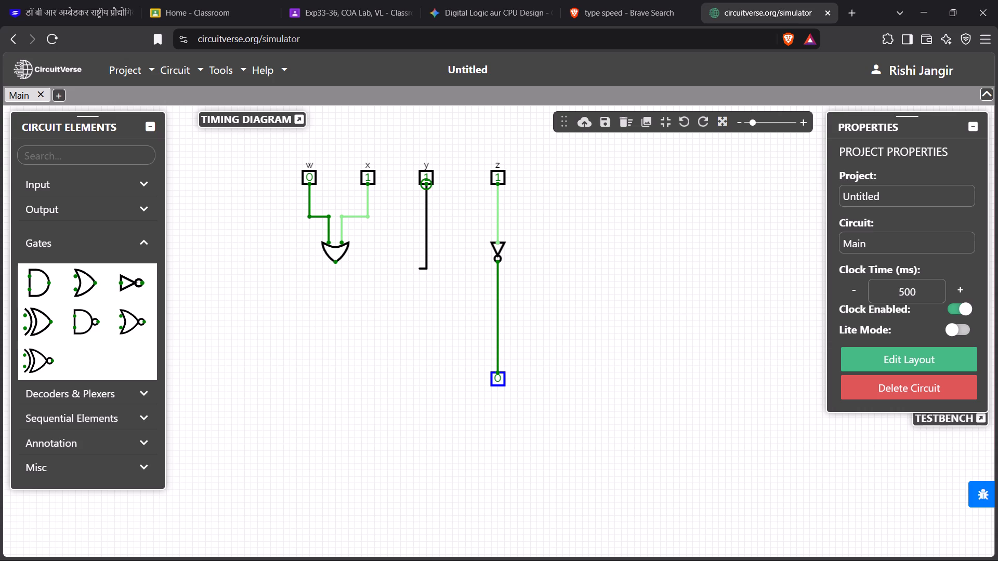
drag(421, 266, 363, 268)
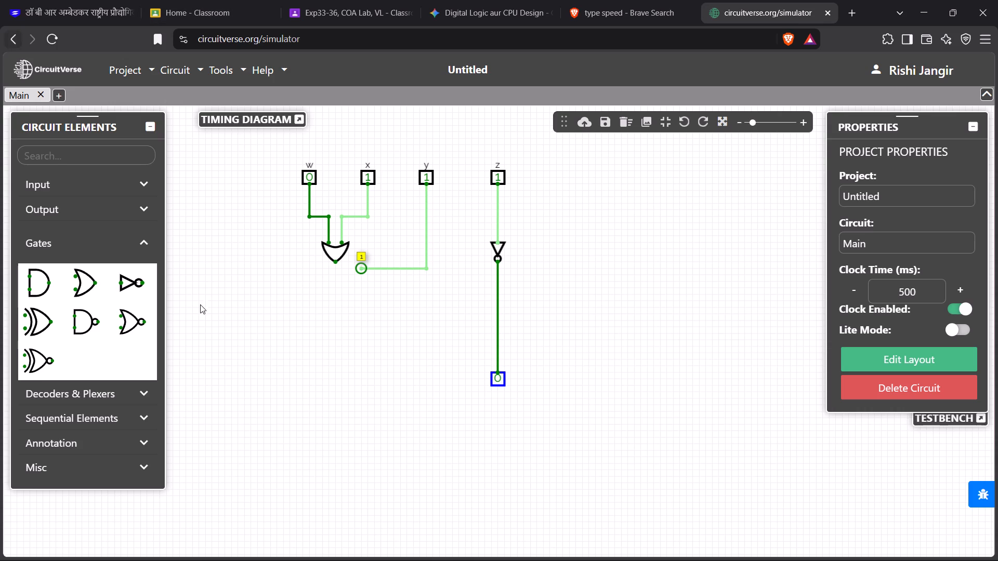
drag(334, 262, 336, 283)
drag(360, 270, 359, 285)
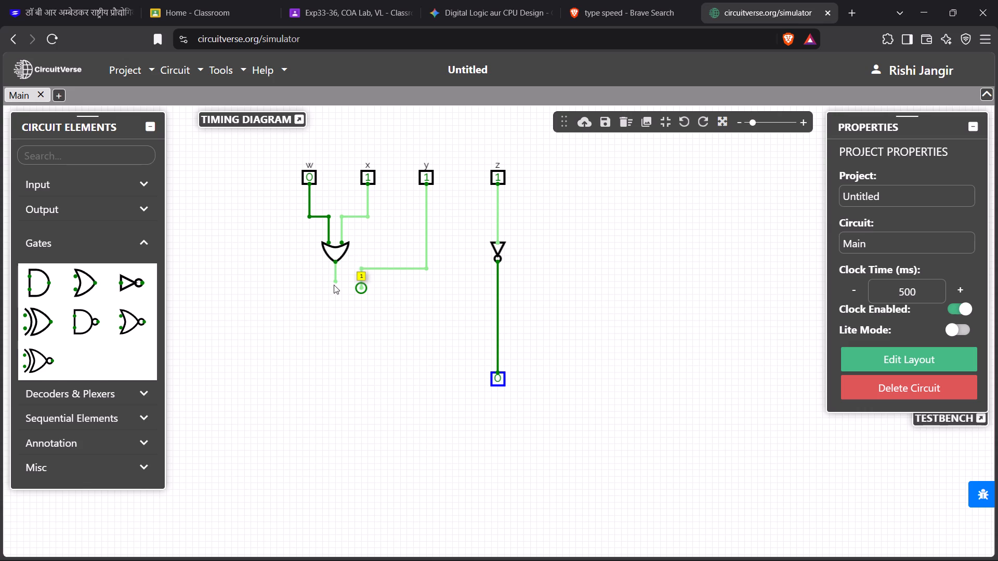
drag(333, 280, 333, 293)
drag(360, 286, 362, 268)
drag(362, 269, 348, 271)
drag(348, 271, 347, 293)
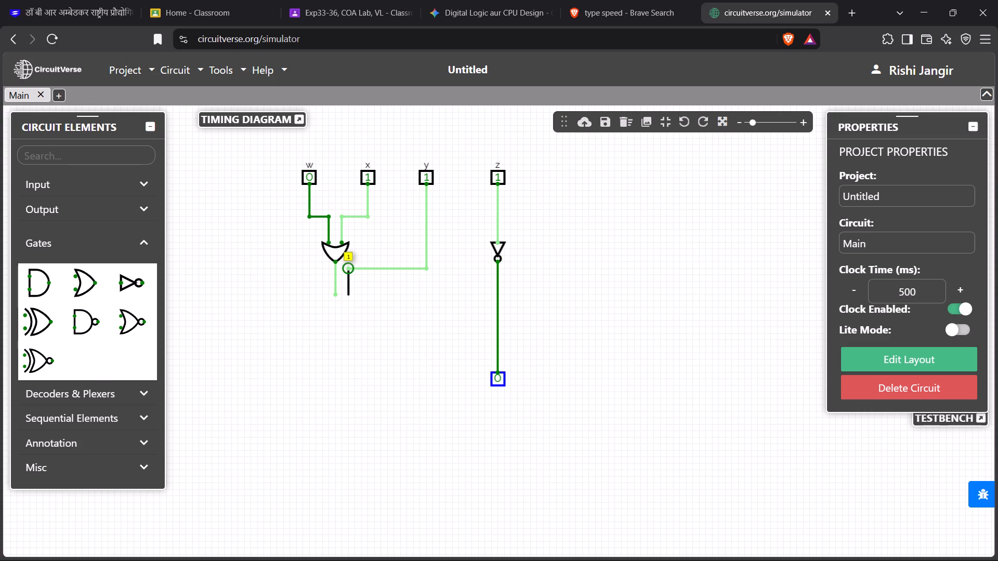
drag(347, 293, 344, 292)
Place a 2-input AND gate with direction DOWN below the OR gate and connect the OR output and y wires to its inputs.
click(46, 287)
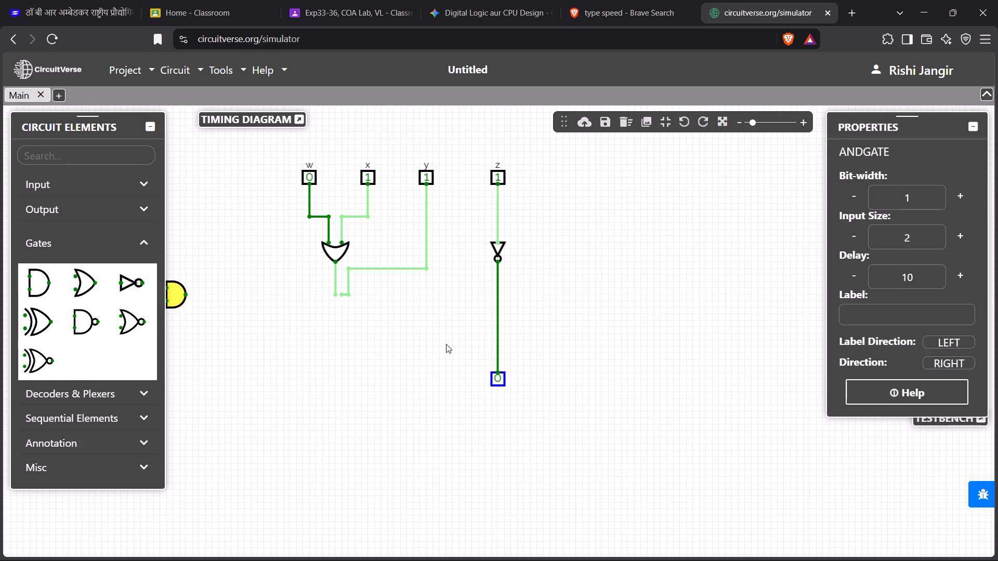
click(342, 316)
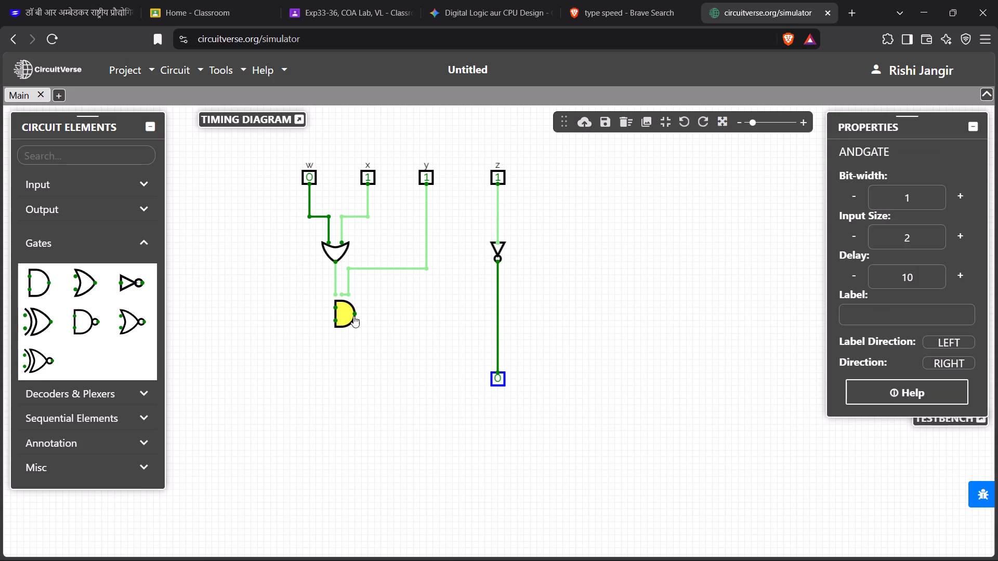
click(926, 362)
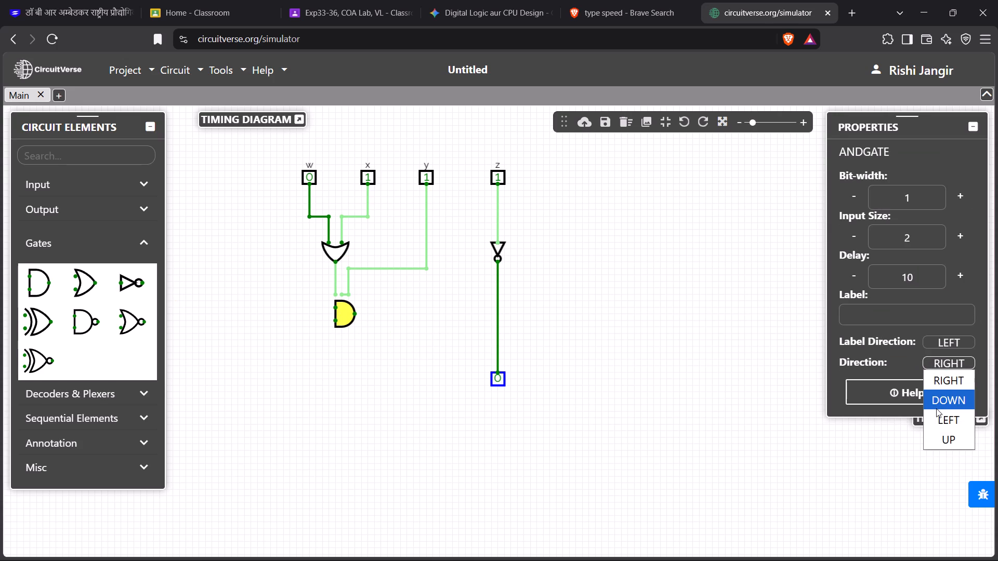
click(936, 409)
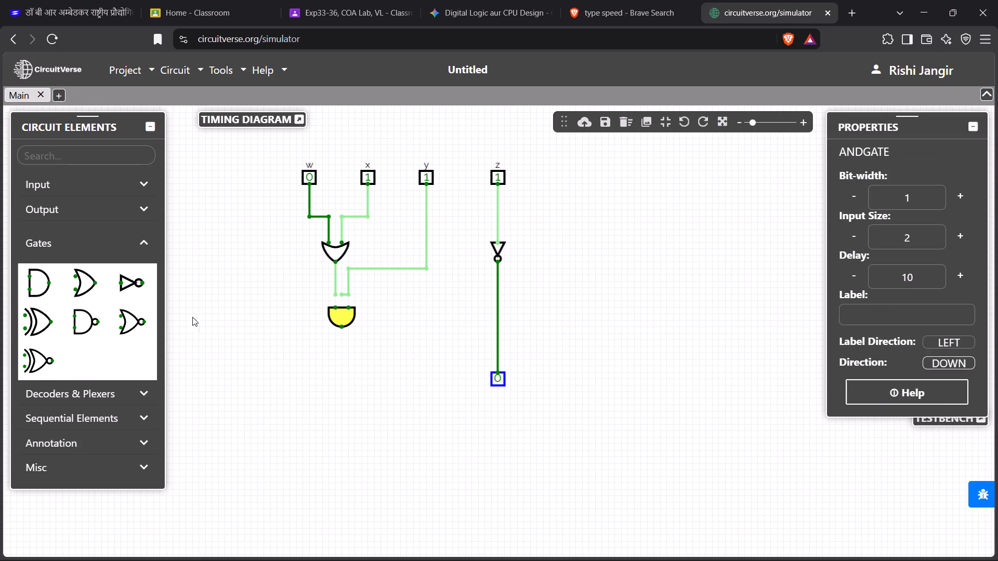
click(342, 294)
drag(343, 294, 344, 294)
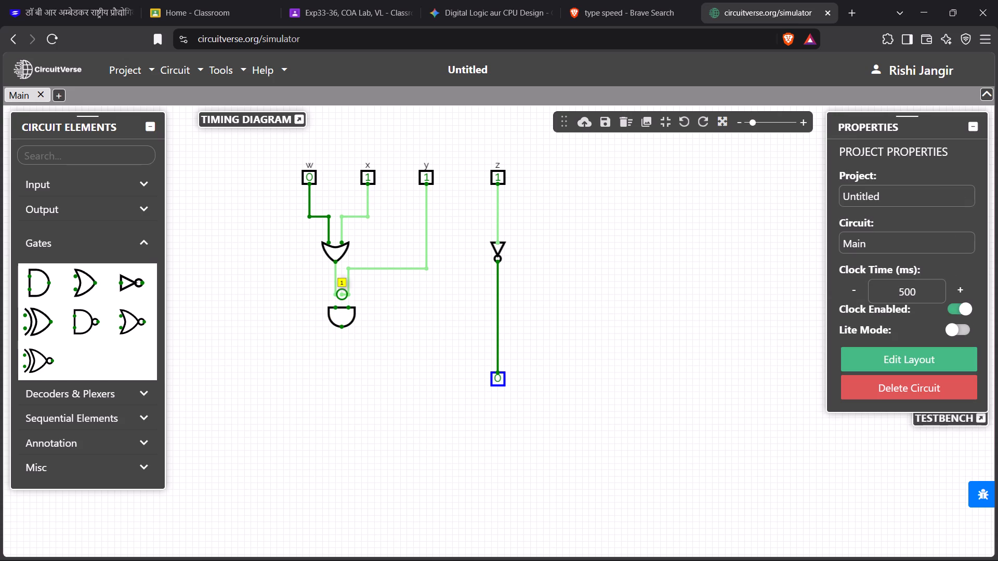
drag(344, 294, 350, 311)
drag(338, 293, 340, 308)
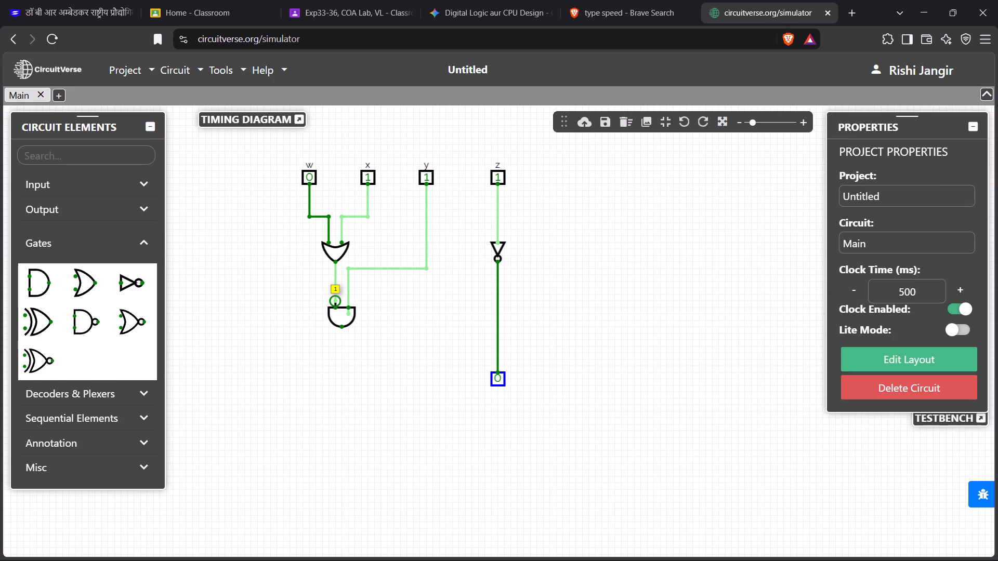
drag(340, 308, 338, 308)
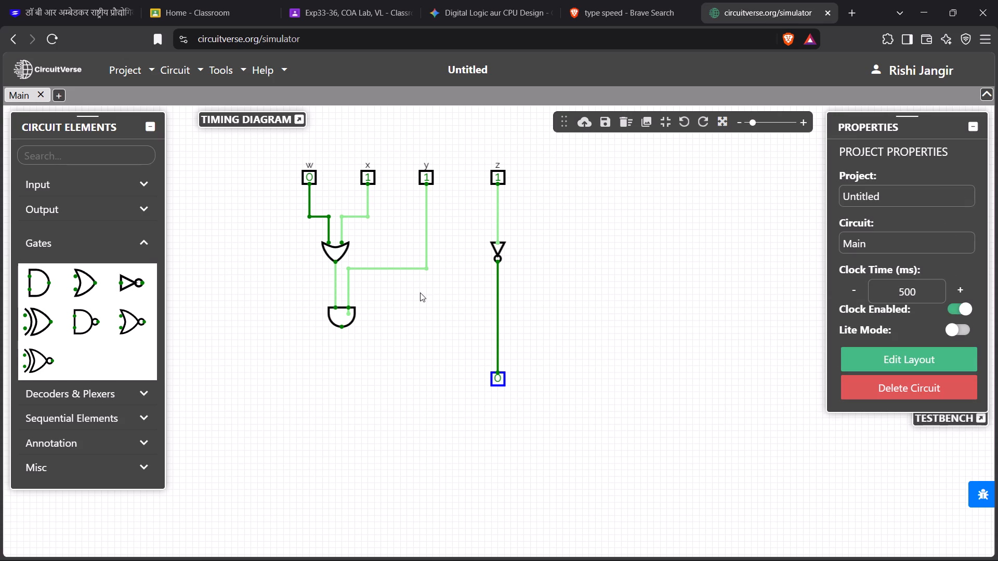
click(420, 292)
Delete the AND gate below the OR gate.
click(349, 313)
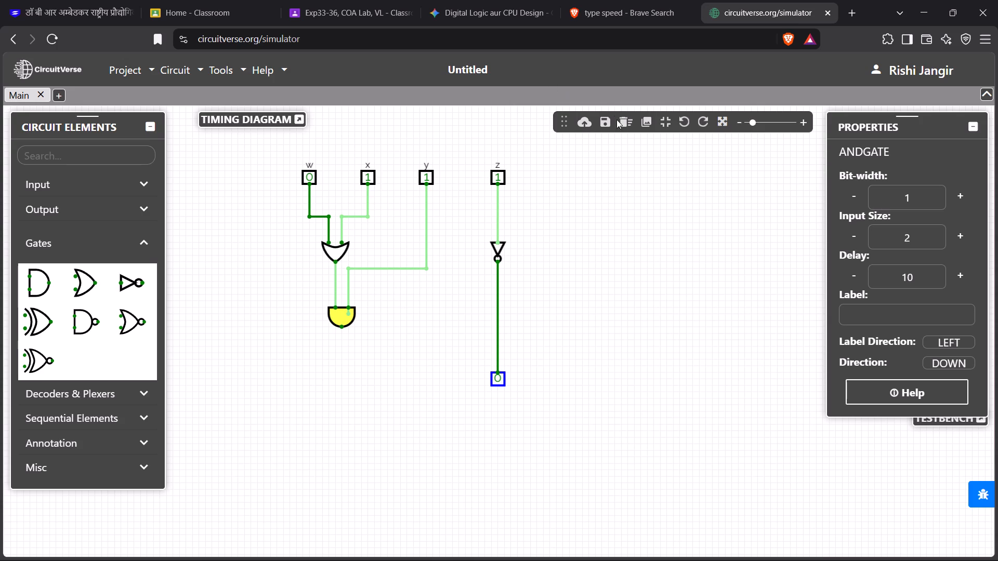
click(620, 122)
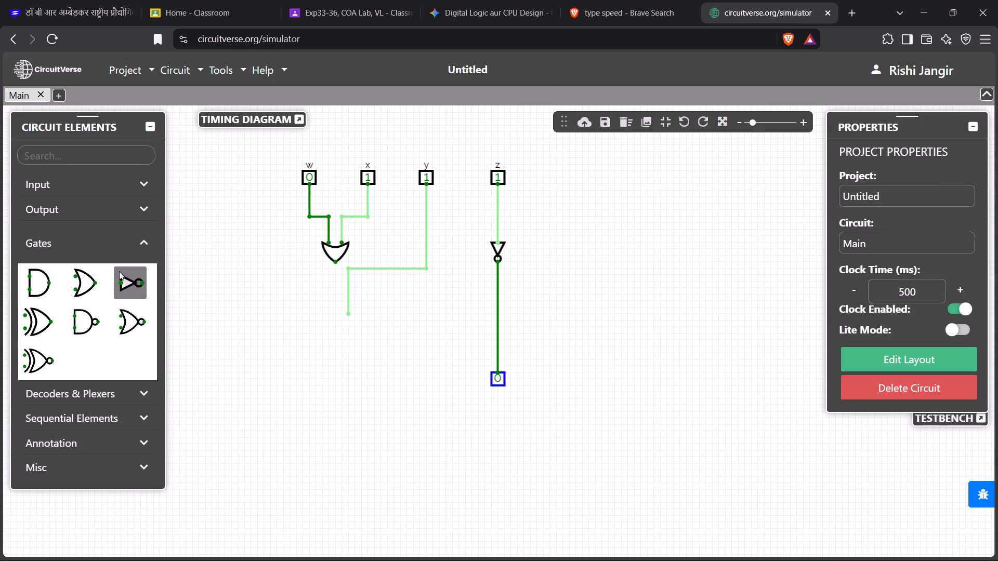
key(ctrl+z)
Place a 2-input AND gate with direction DOWN below the OR gate, fed by the OR gate's output and the y wire.
click(54, 288)
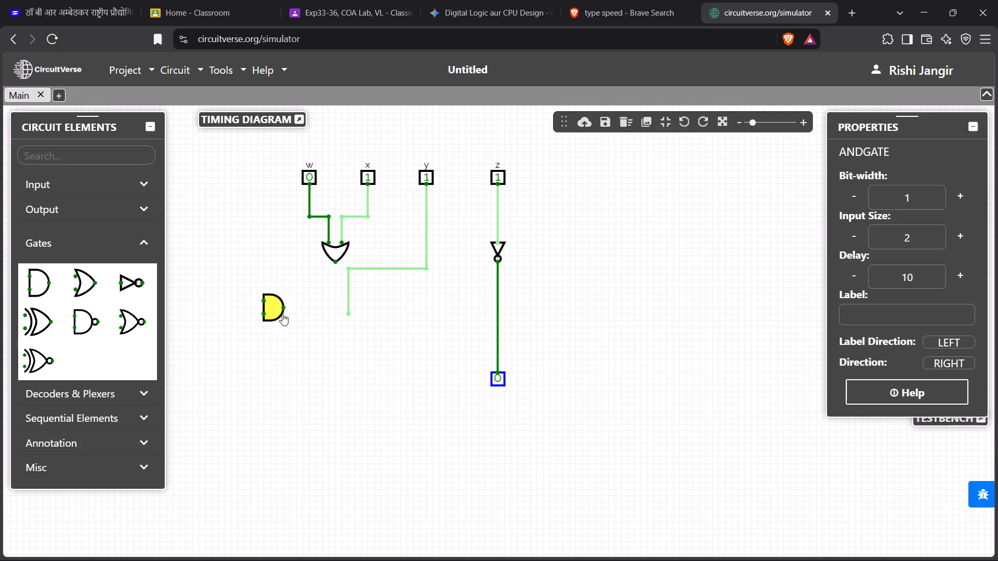
click(336, 323)
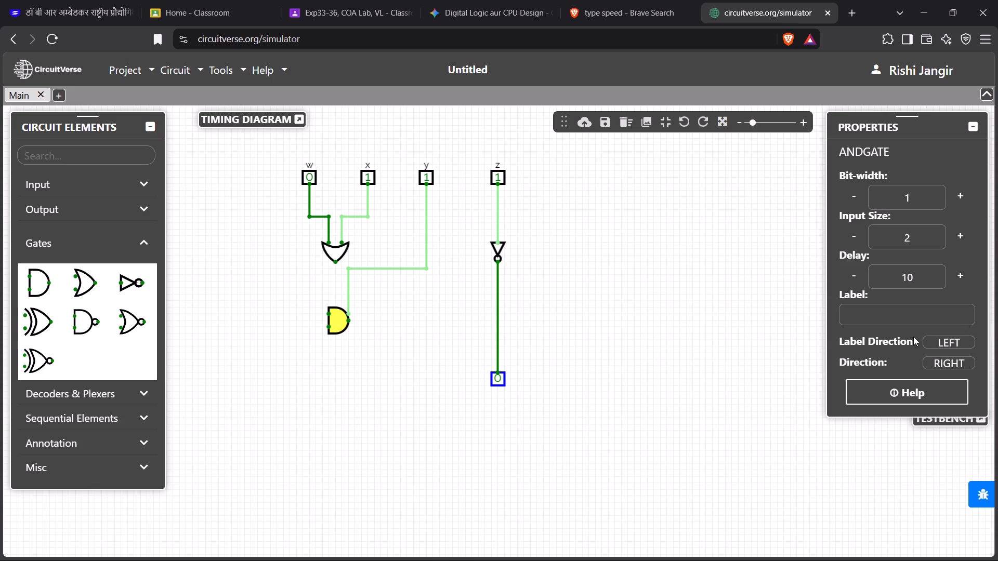
click(950, 362)
click(952, 407)
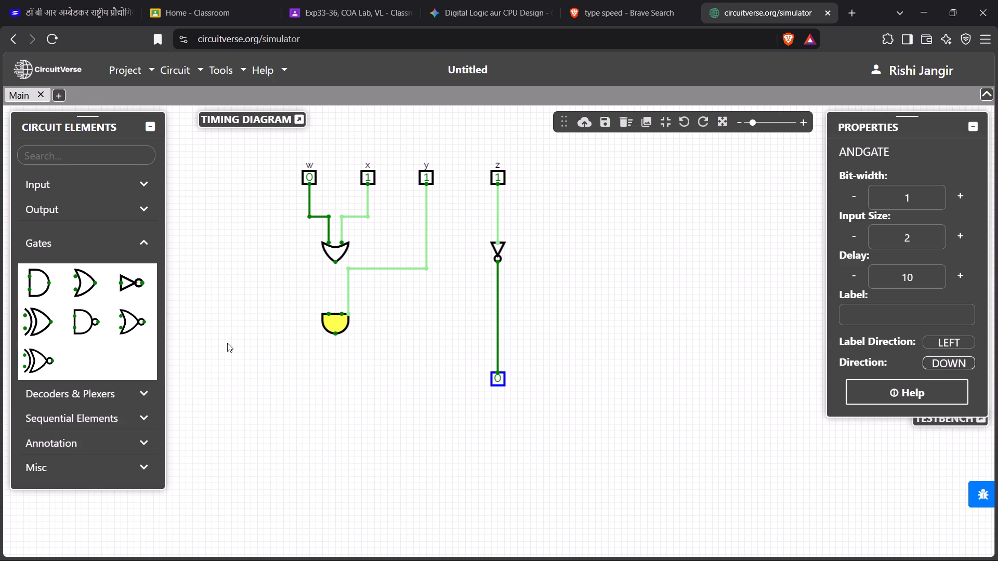
drag(335, 261, 335, 301)
drag(336, 317, 343, 325)
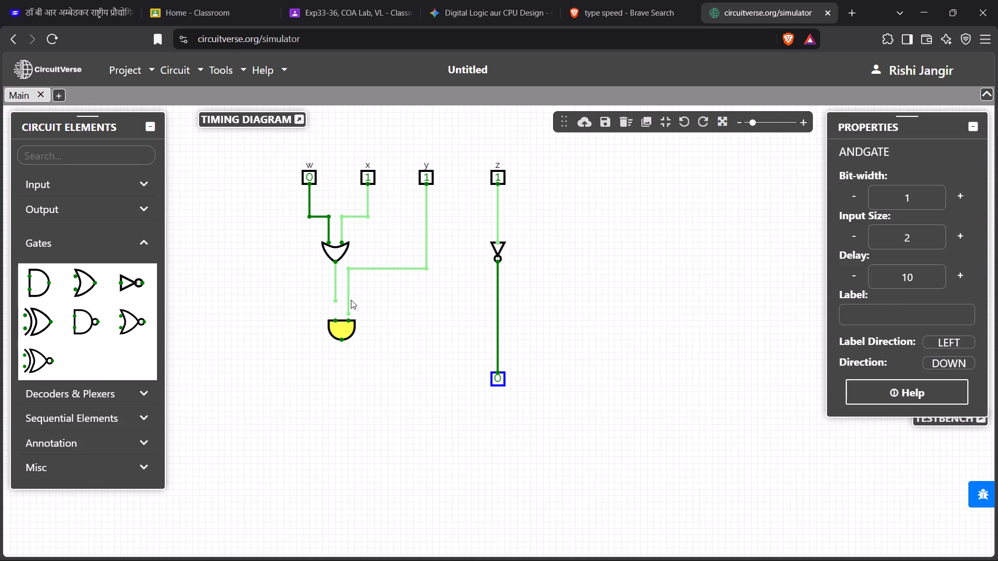
drag(336, 302, 339, 319)
drag(348, 313, 348, 320)
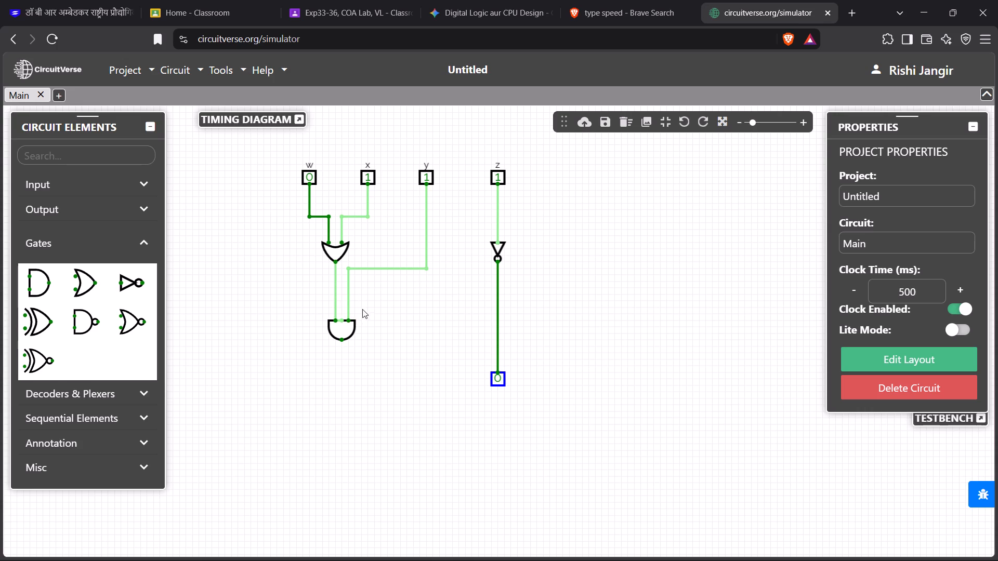
click(363, 309)
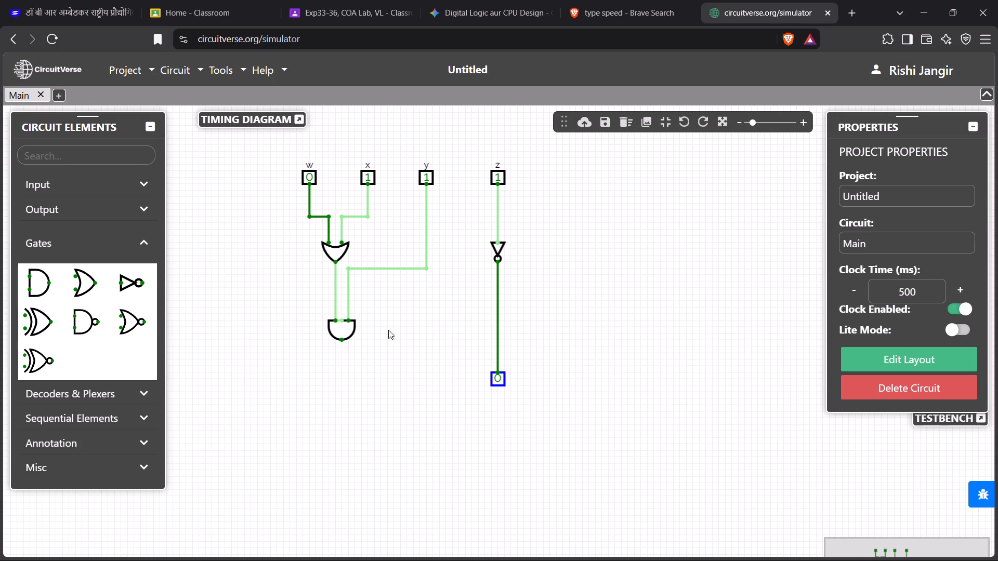
Extend a wire straight down from the output of the AND gate below the OR gate.
drag(342, 340, 340, 384)
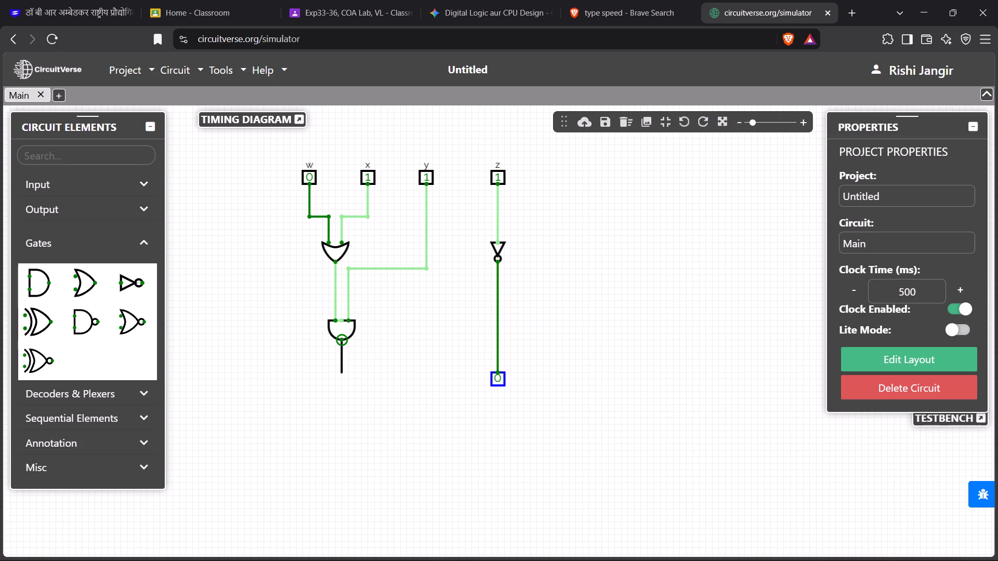
drag(340, 384, 343, 397)
Branch short horizontal wires from the x and y lines toward each other, leaving a gap between their ends.
drag(367, 217, 390, 232)
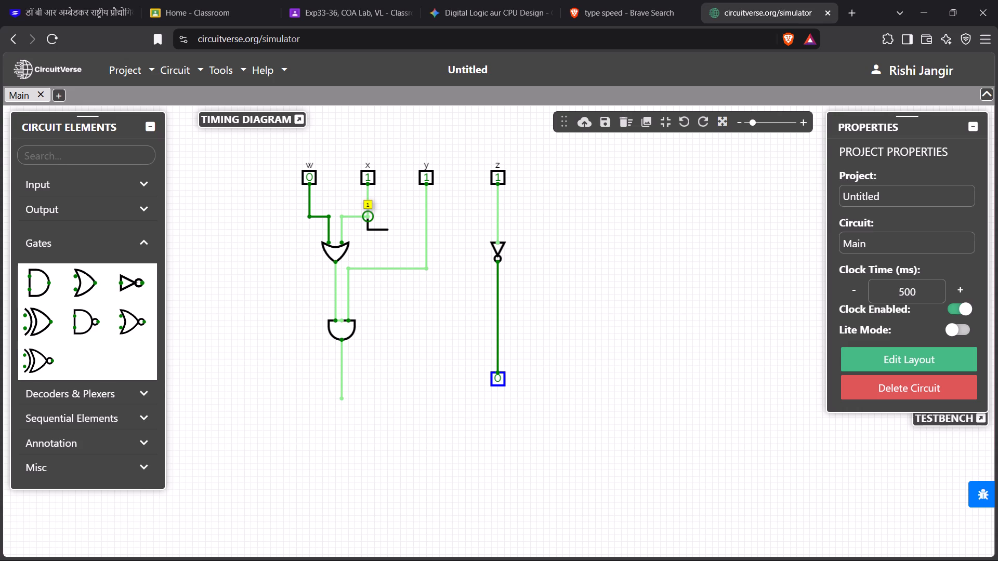
drag(390, 232, 388, 230)
drag(426, 226, 422, 227)
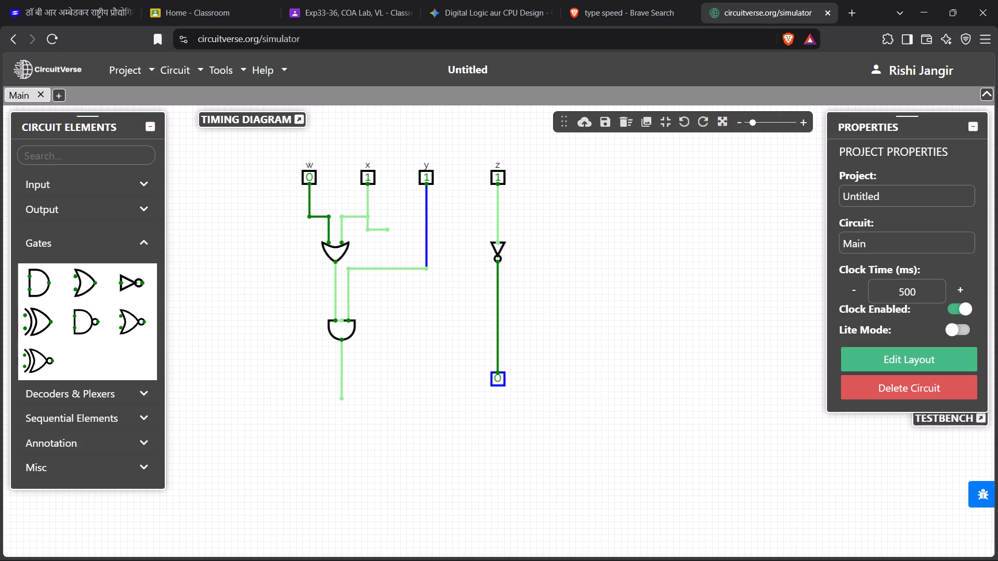
drag(422, 227, 405, 229)
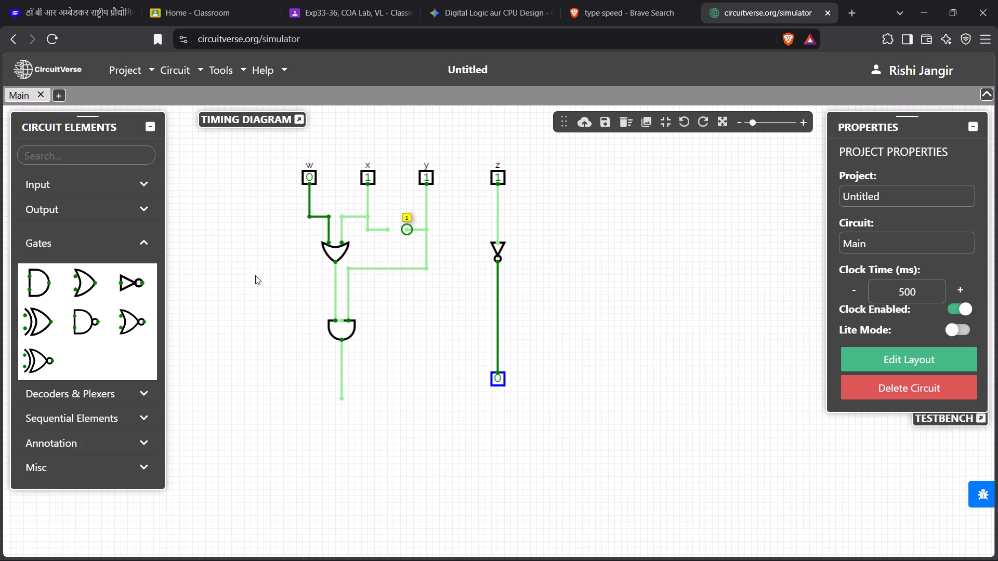
Place a 2-input AND gate with direction DOWN between the x and y lines and connect both branch wires to its inputs.
click(31, 288)
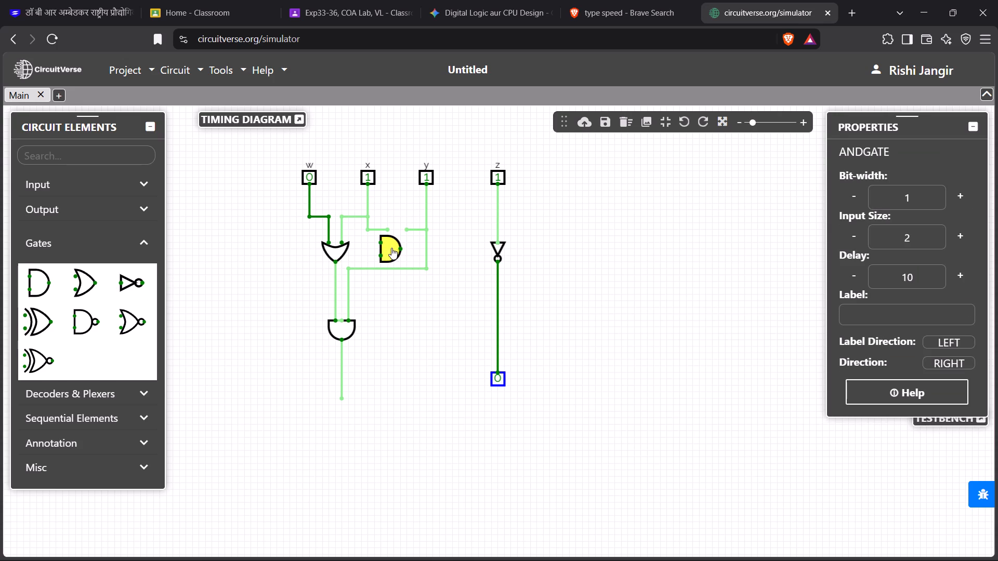
click(393, 248)
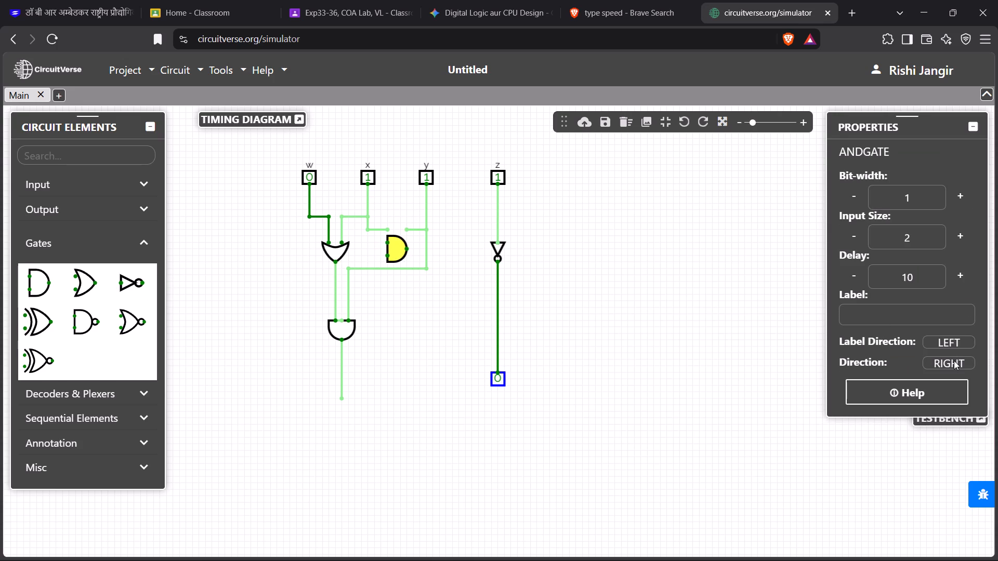
click(954, 360)
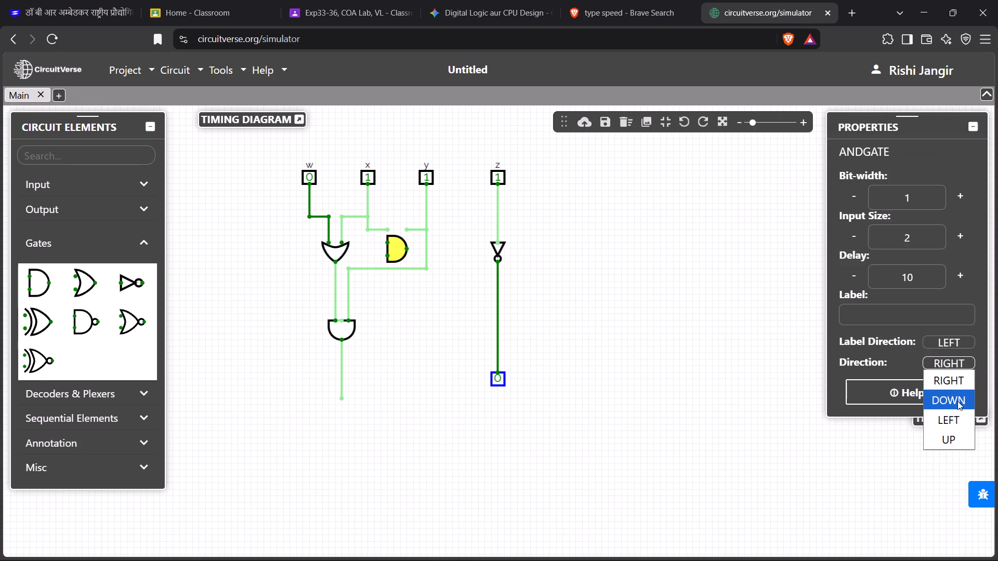
click(959, 398)
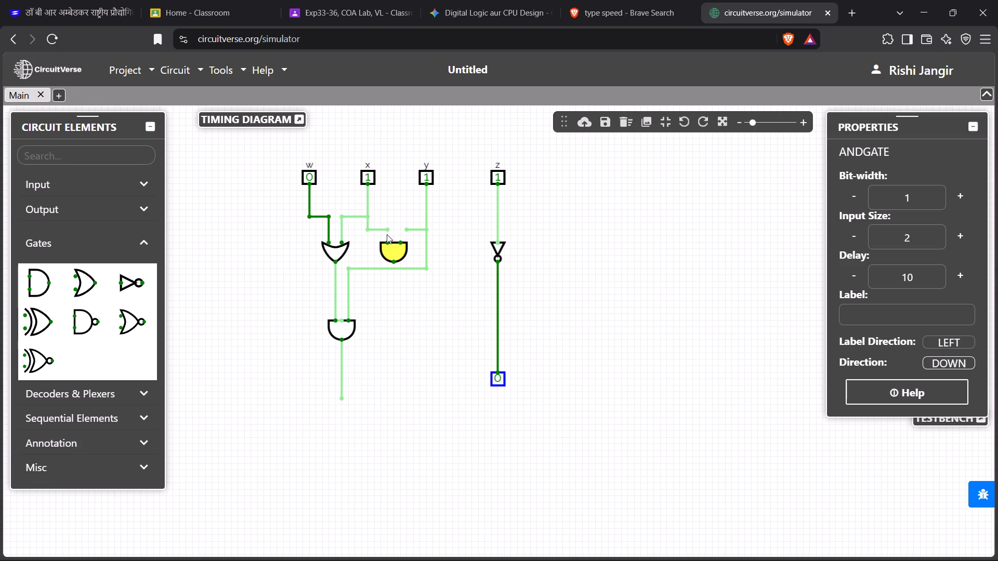
drag(389, 231, 391, 244)
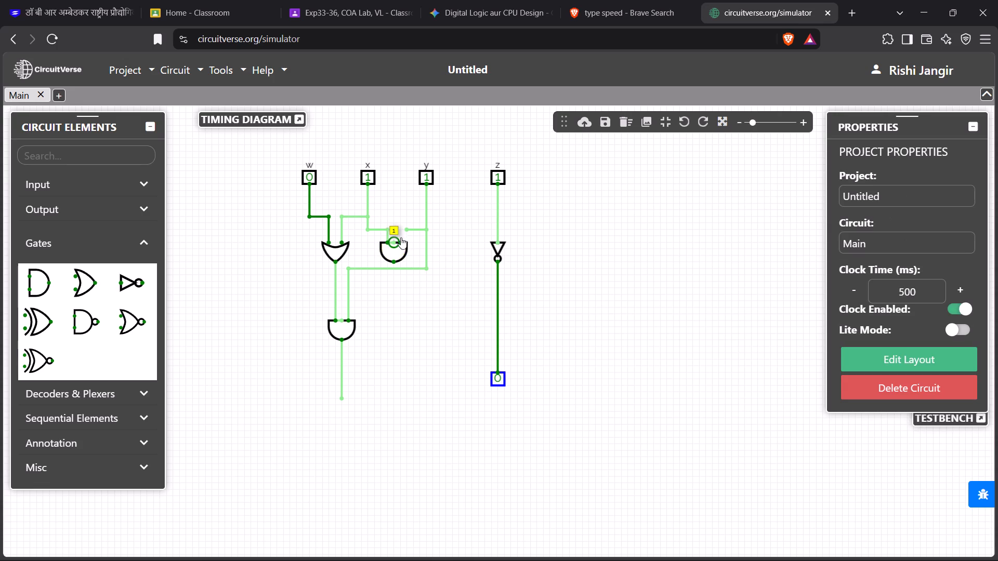
drag(405, 229, 406, 234)
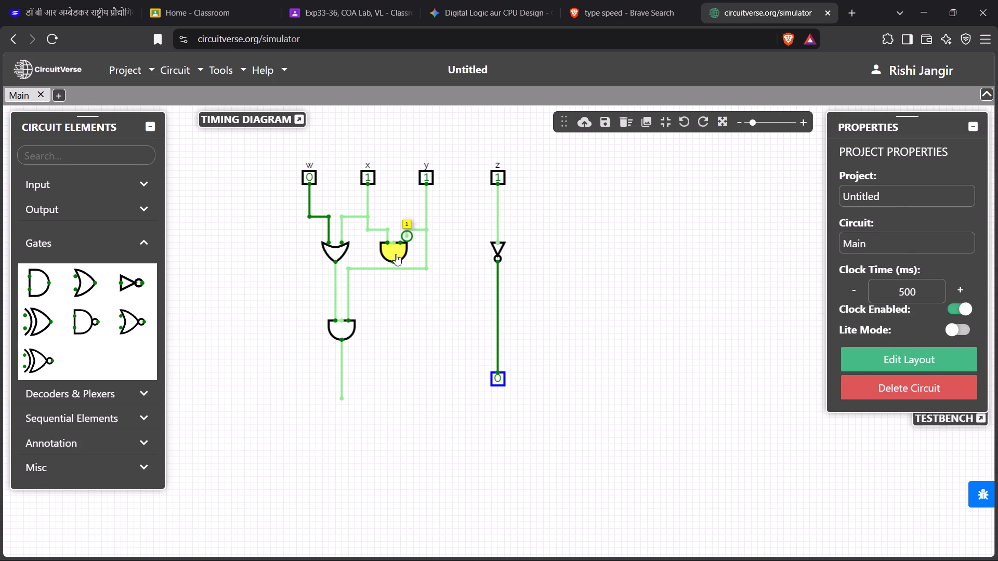
click(396, 254)
drag(409, 237, 409, 243)
click(400, 195)
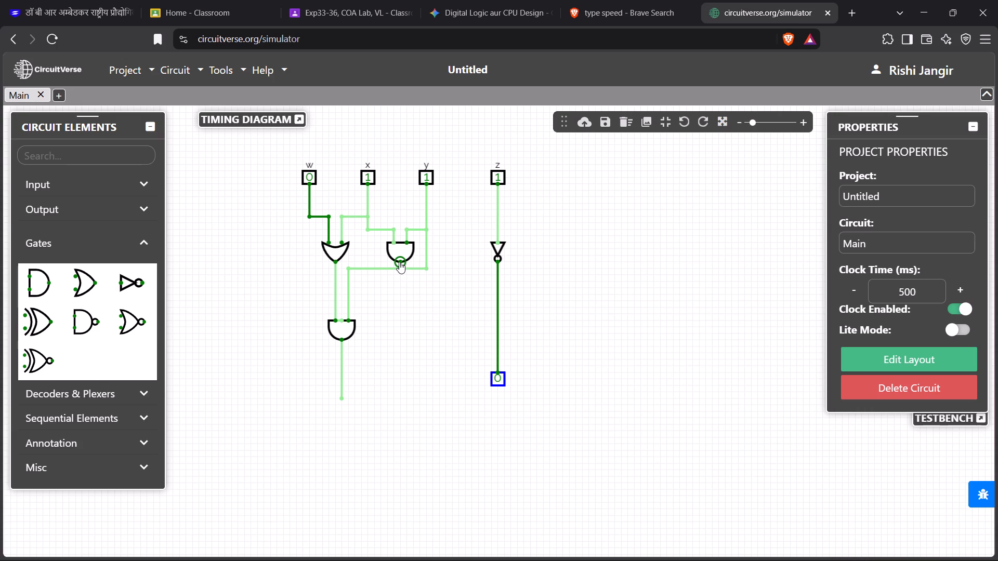
Extend a wire straight down from the x–y AND gate's output, crossing the y wire to beside the lower AND gate.
drag(399, 262, 399, 263)
drag(399, 263, 397, 337)
drag(397, 337, 403, 321)
drag(403, 321, 400, 325)
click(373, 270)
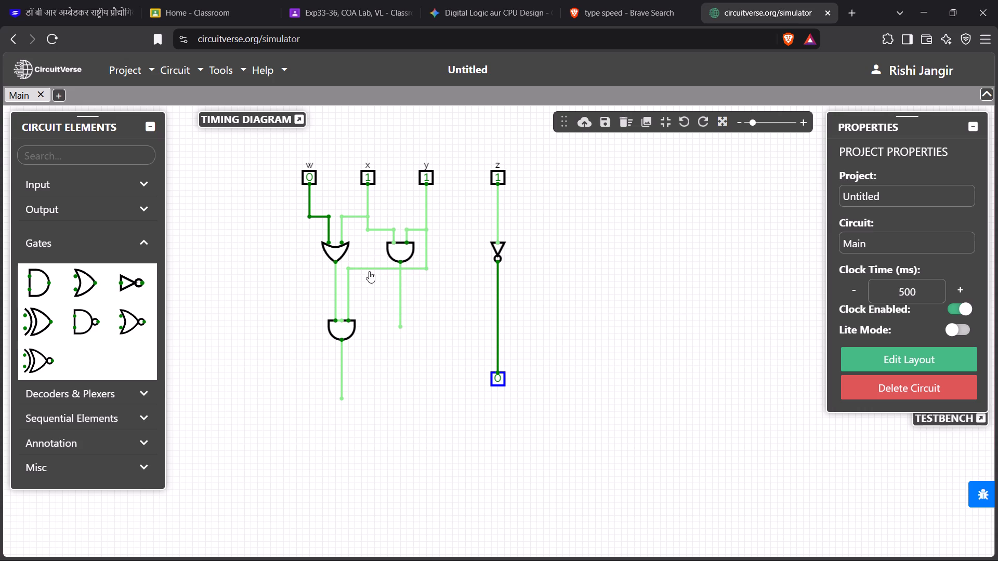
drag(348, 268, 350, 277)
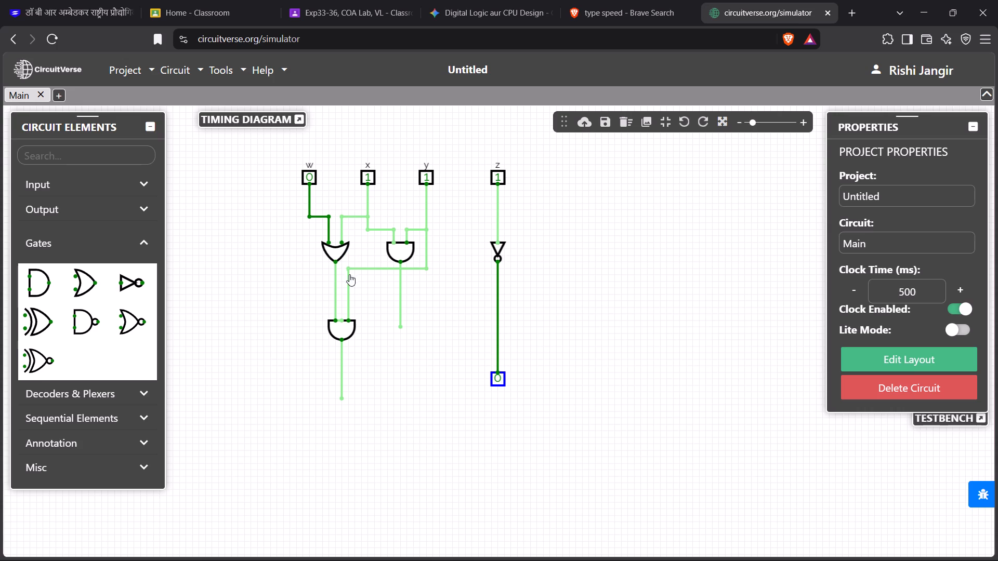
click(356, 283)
Extend the y line slightly downward and attach a NOT gate with direction DOWN to its end.
drag(425, 270, 427, 290)
drag(427, 290, 426, 285)
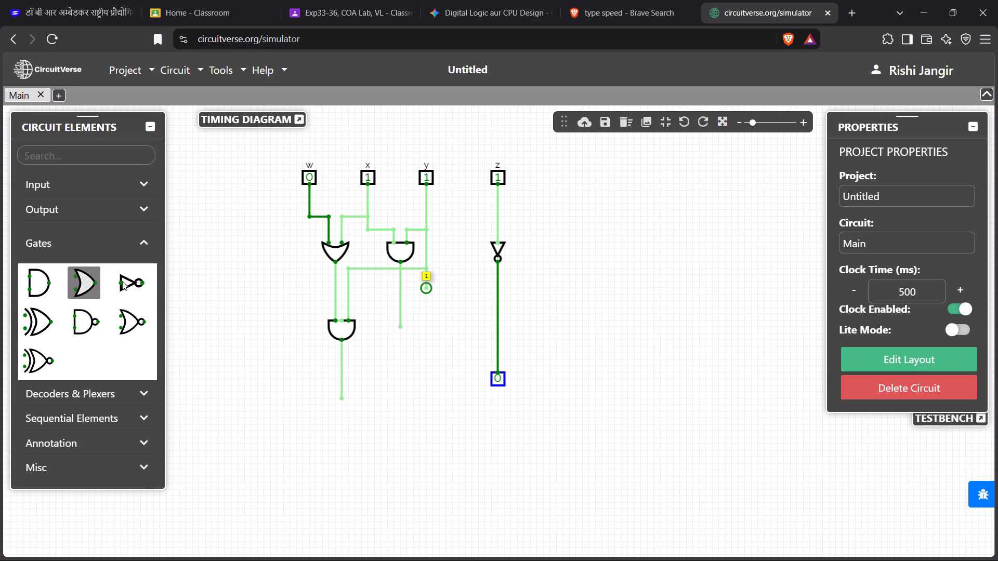
click(124, 282)
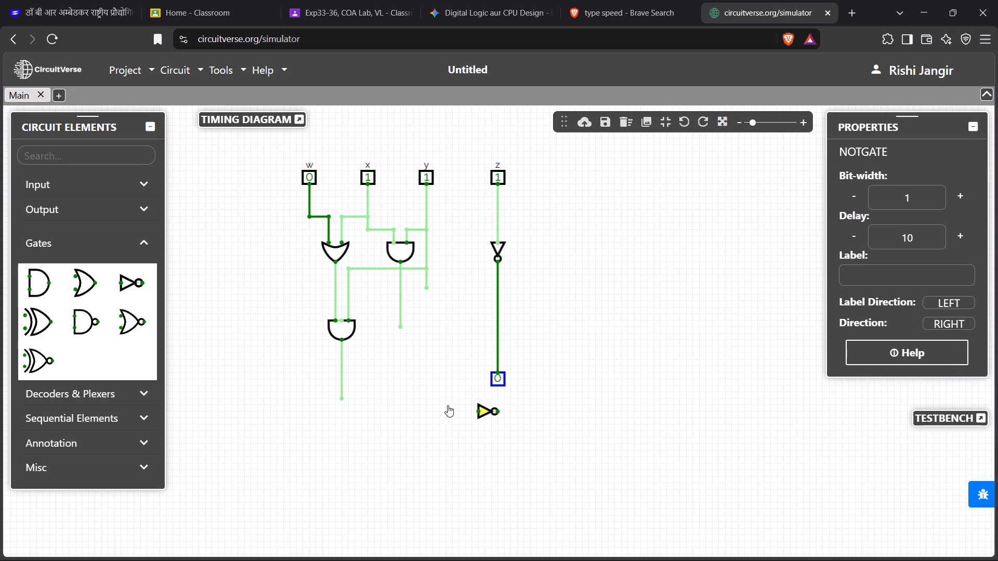
click(431, 300)
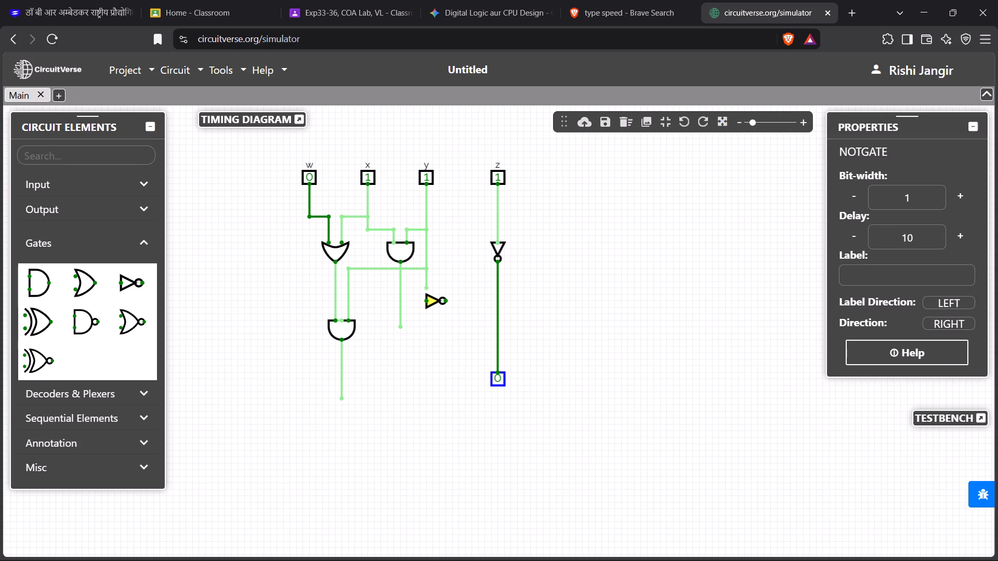
click(958, 325)
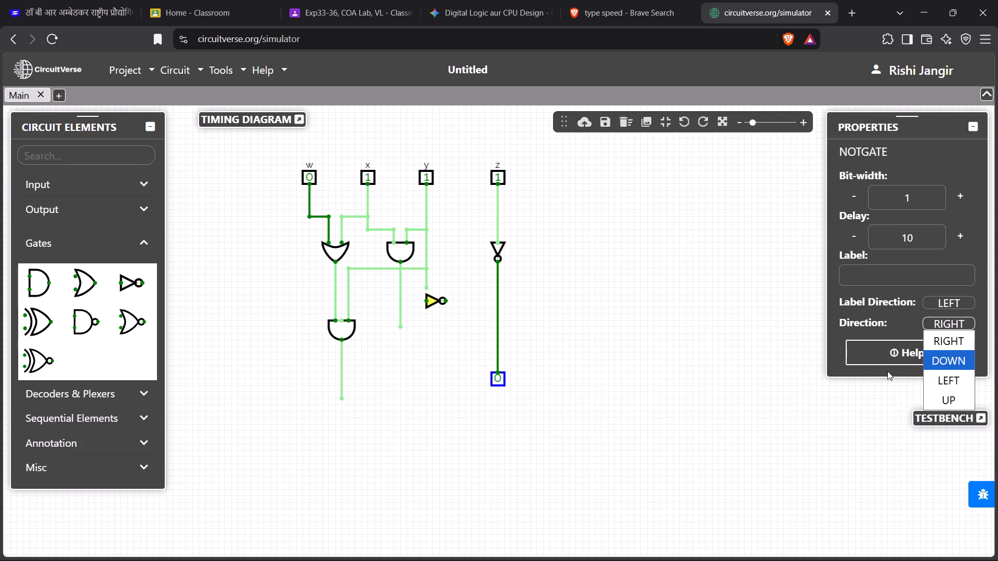
click(952, 363)
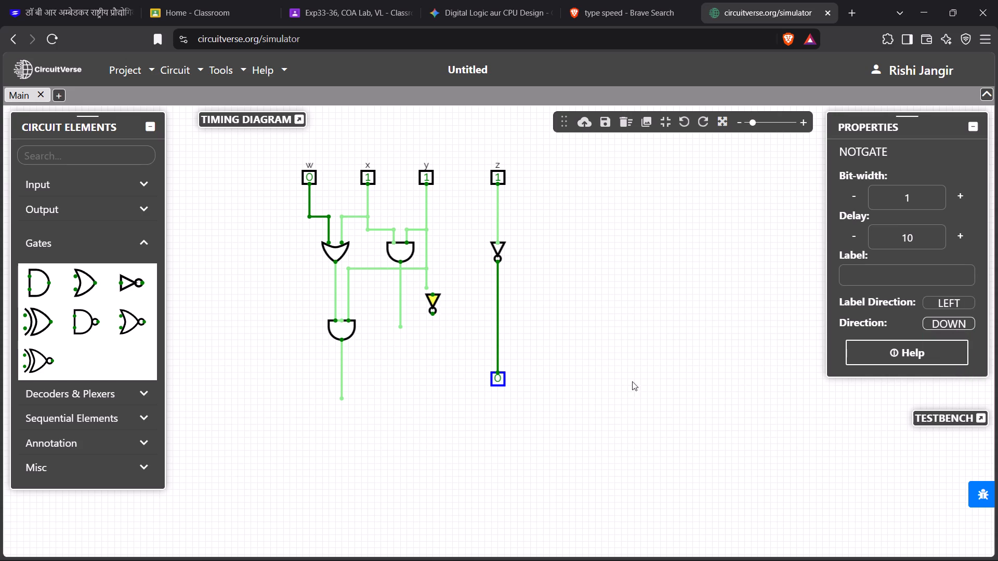
drag(437, 300, 429, 296)
drag(429, 296, 430, 293)
click(449, 302)
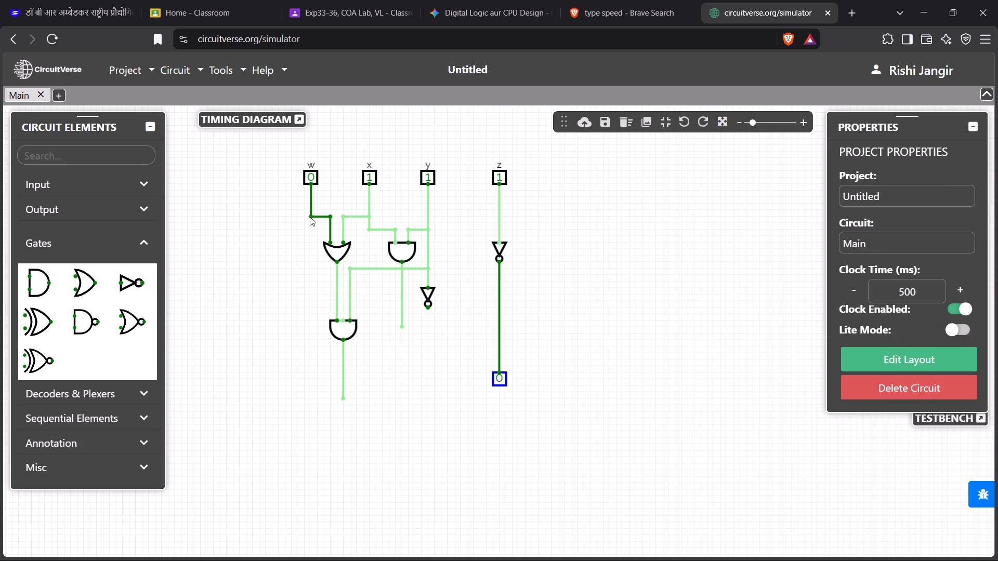
Branch a wire from the w line down past the lower AND gate and across to just below the y NOT gate.
drag(311, 217, 335, 300)
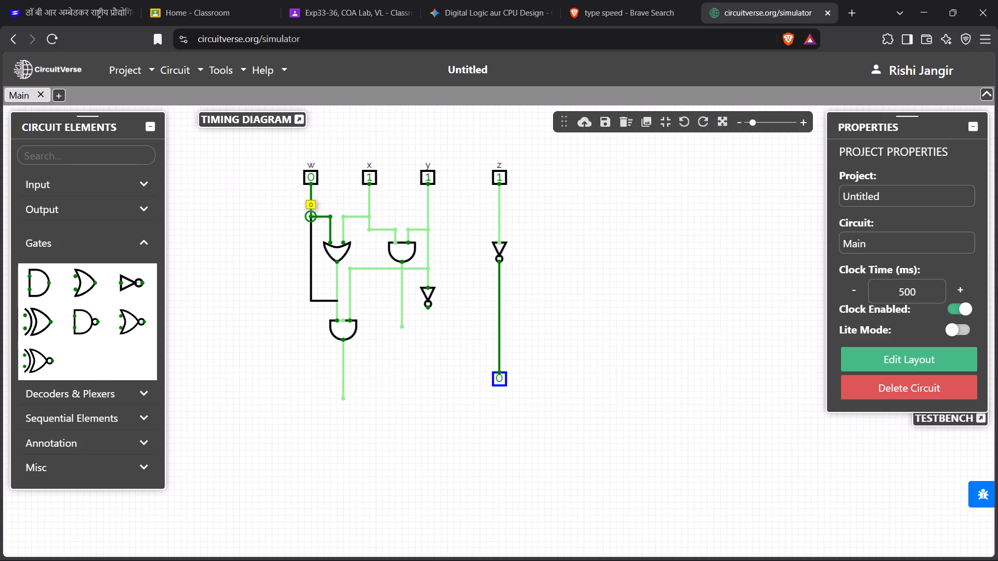
drag(335, 300, 403, 301)
drag(403, 301, 408, 357)
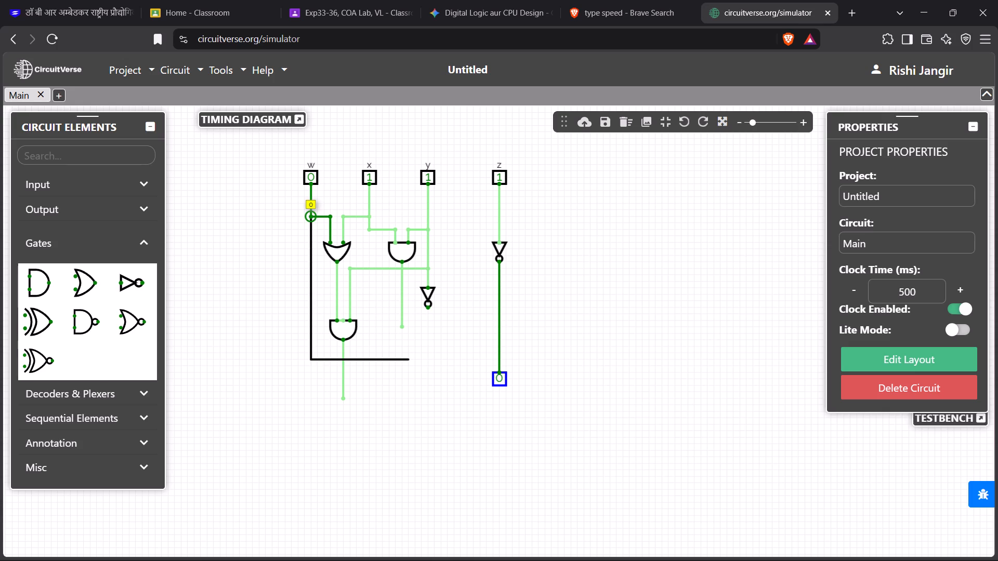
drag(408, 357, 403, 350)
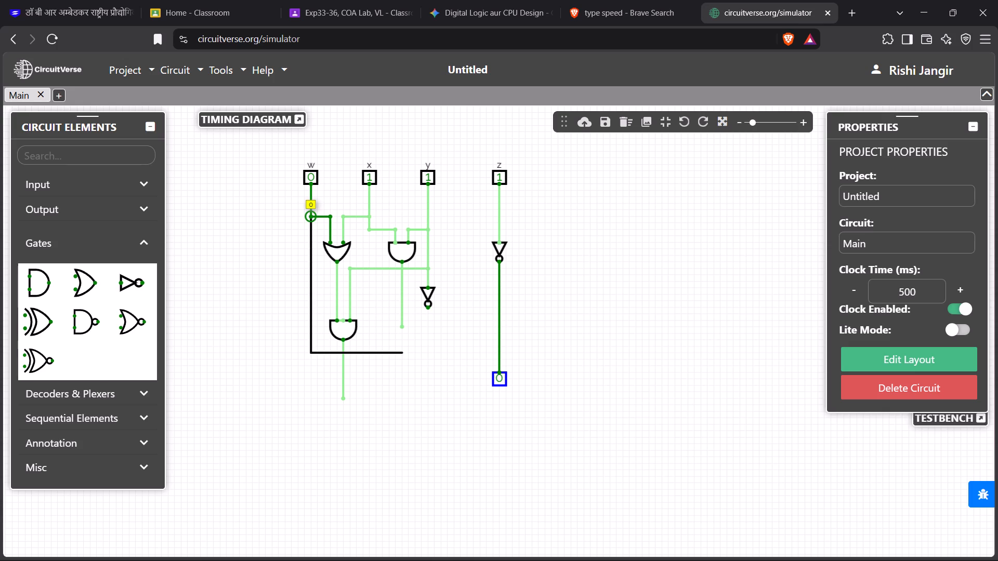
drag(403, 350, 419, 353)
Extend wires straight down from the y NOT gate's output and the w branch's end, finishing side by side at the same level.
click(429, 311)
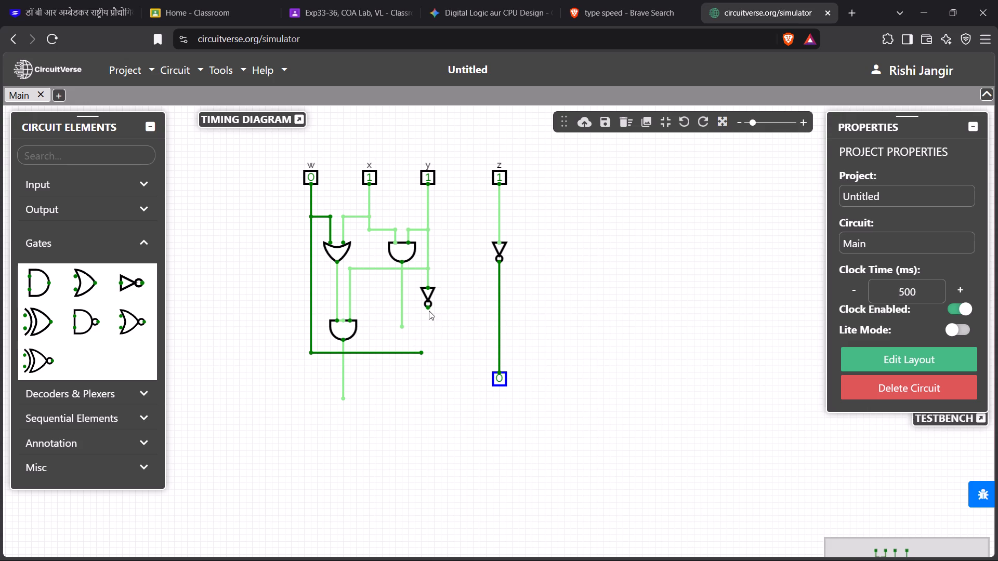
drag(429, 309, 432, 368)
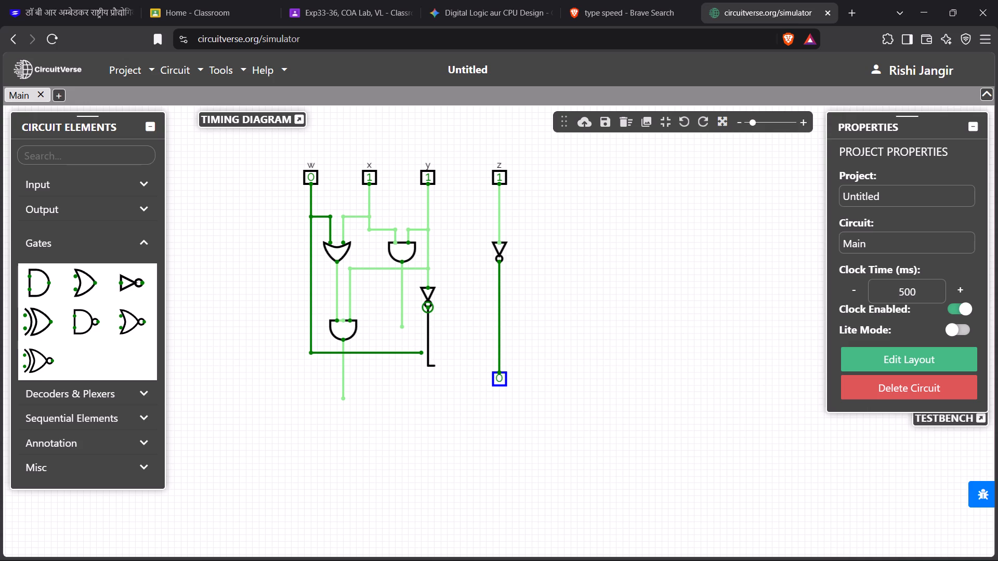
drag(432, 368, 430, 369)
drag(422, 353, 416, 353)
drag(416, 353, 418, 371)
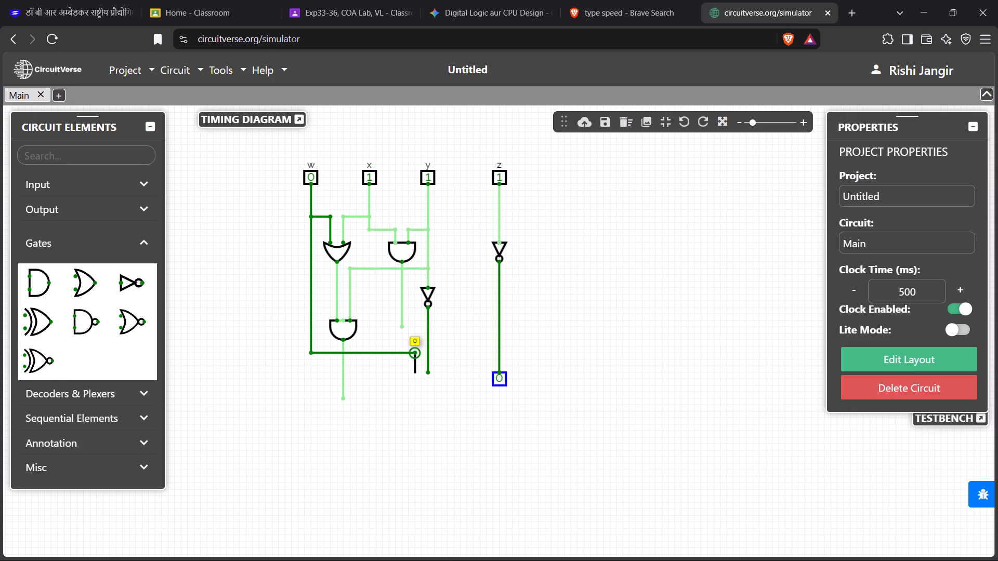
drag(418, 371, 418, 373)
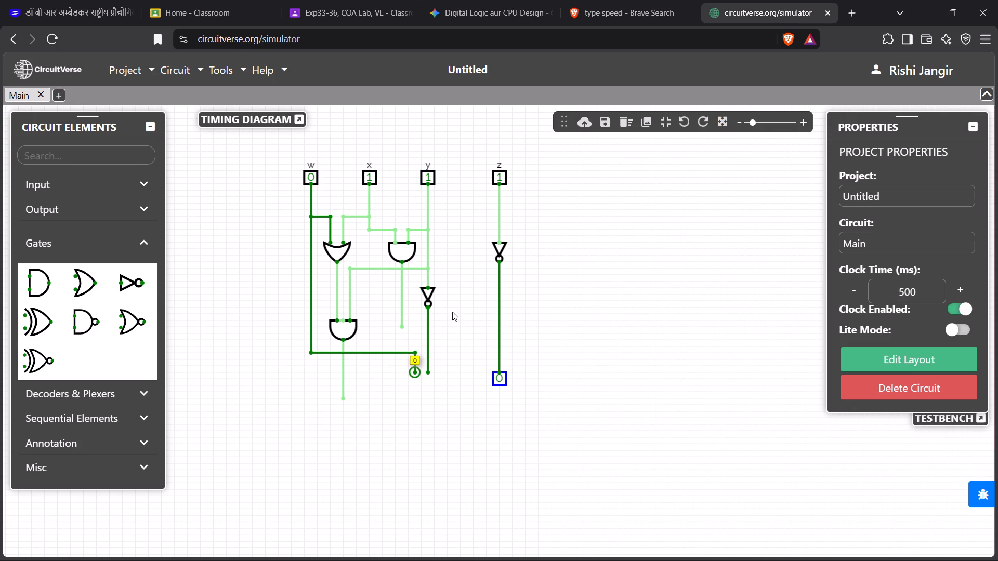
Move the x–y AND gate down its wires to beside the y NOT gate.
drag(408, 253, 408, 298)
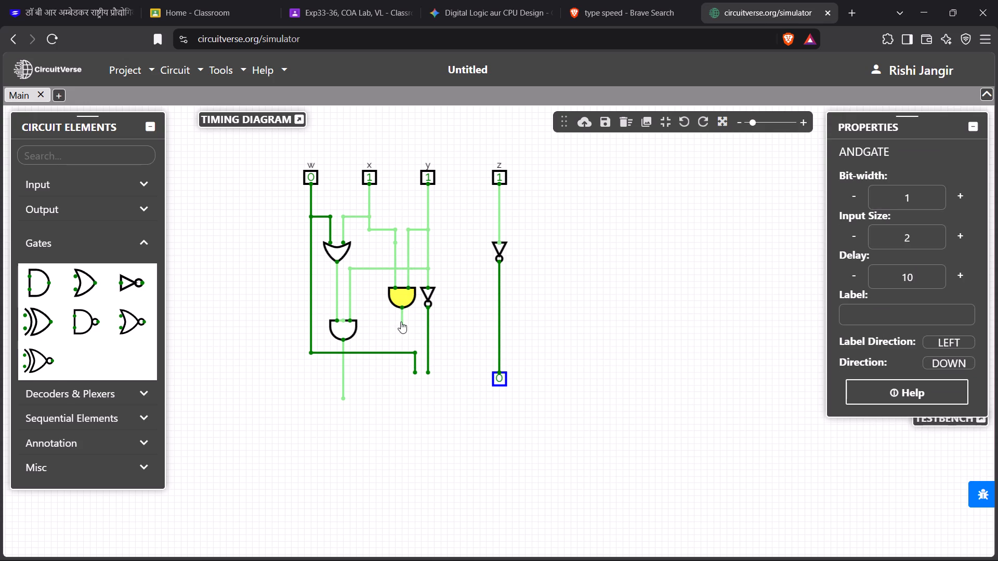
drag(401, 296, 399, 306)
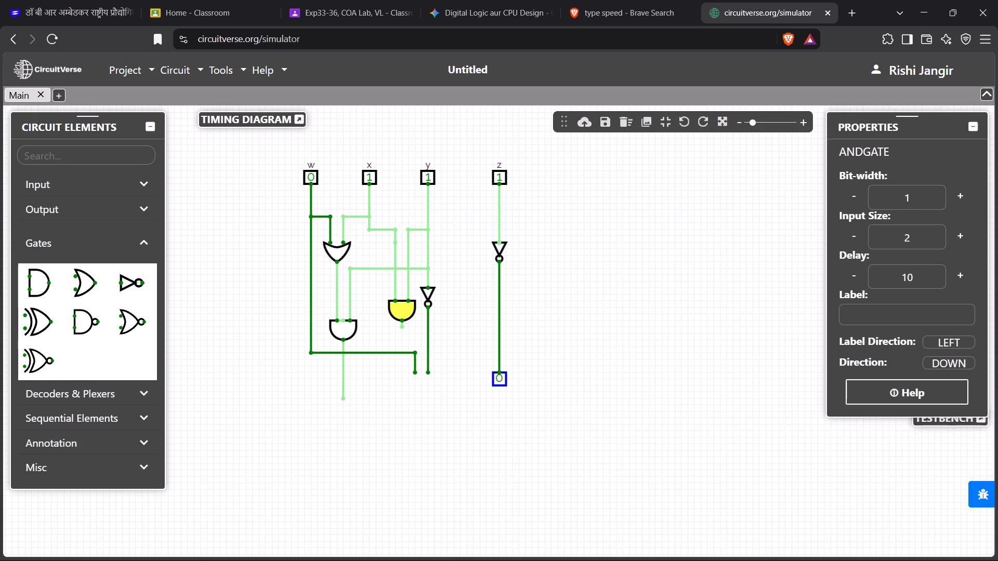
drag(399, 306, 402, 305)
click(470, 318)
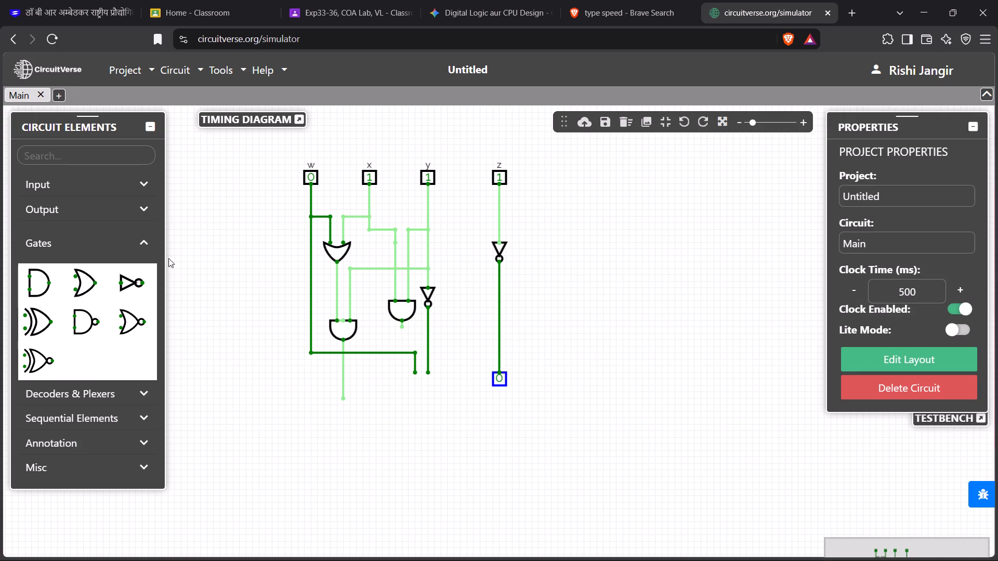
Place a 2-input AND gate with direction DOWN, its inputs connected to the ends of the w branch and inverted y wires.
click(42, 290)
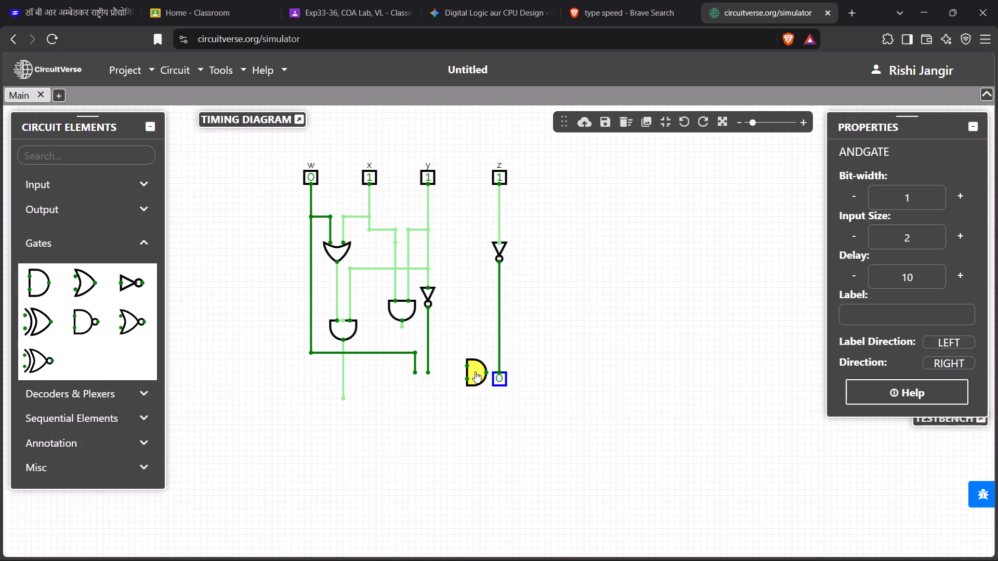
click(428, 390)
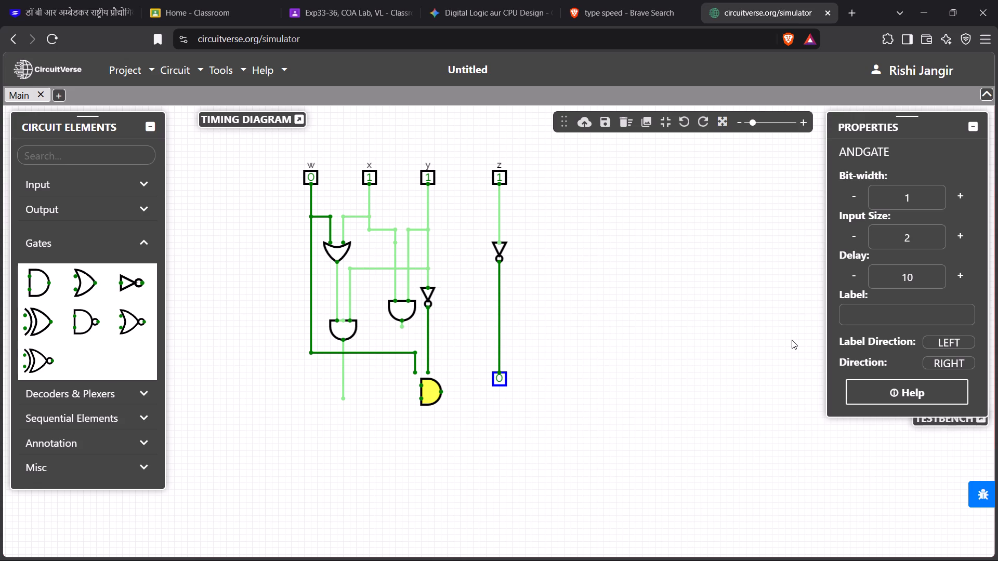
click(953, 360)
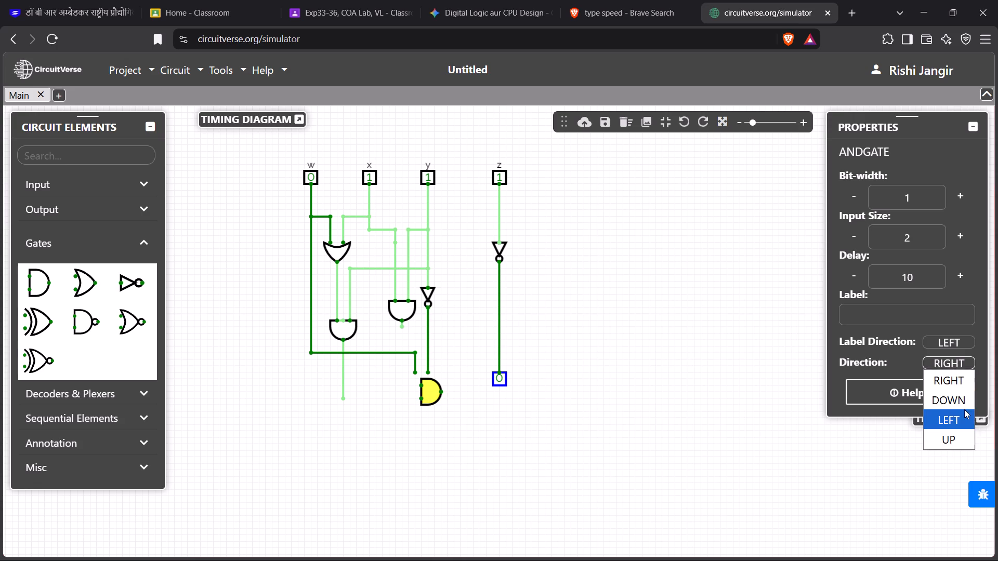
click(966, 399)
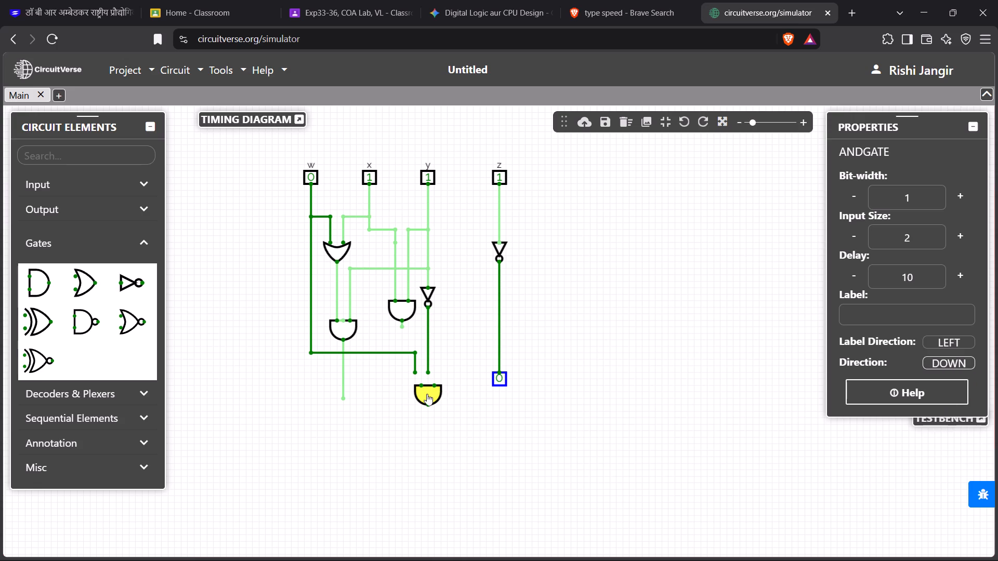
drag(427, 392, 419, 381)
click(439, 404)
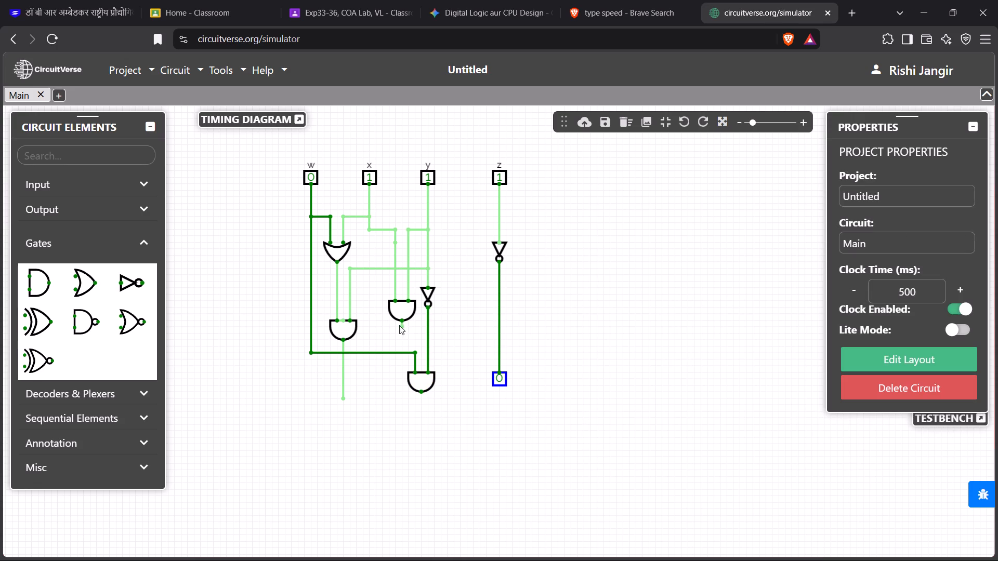
Extend the x–y AND gate's output wire down past the new AND gate, and draw a short wire down from the new gate's output.
drag(401, 325, 393, 370)
drag(393, 370, 405, 406)
drag(421, 393, 422, 396)
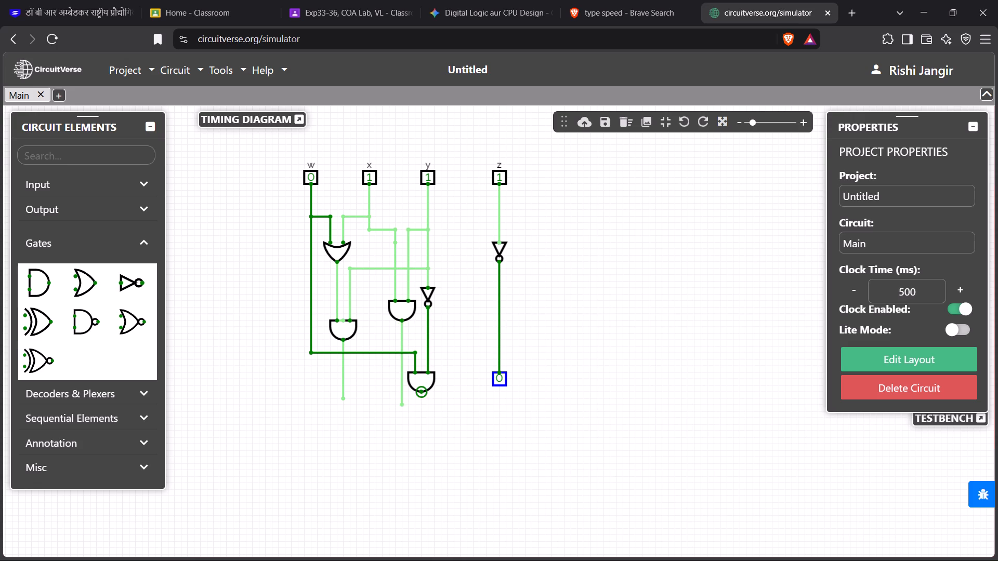
drag(422, 396, 422, 409)
Place a 2-input OR gate with direction DOWN below the new AND gate and connect both AND output wires to its inputs.
click(84, 279)
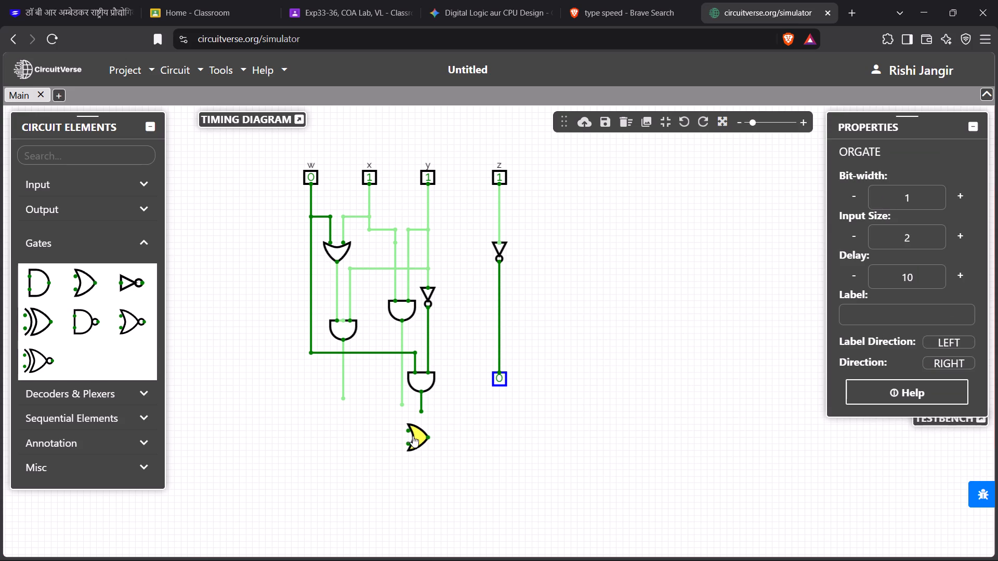
click(413, 437)
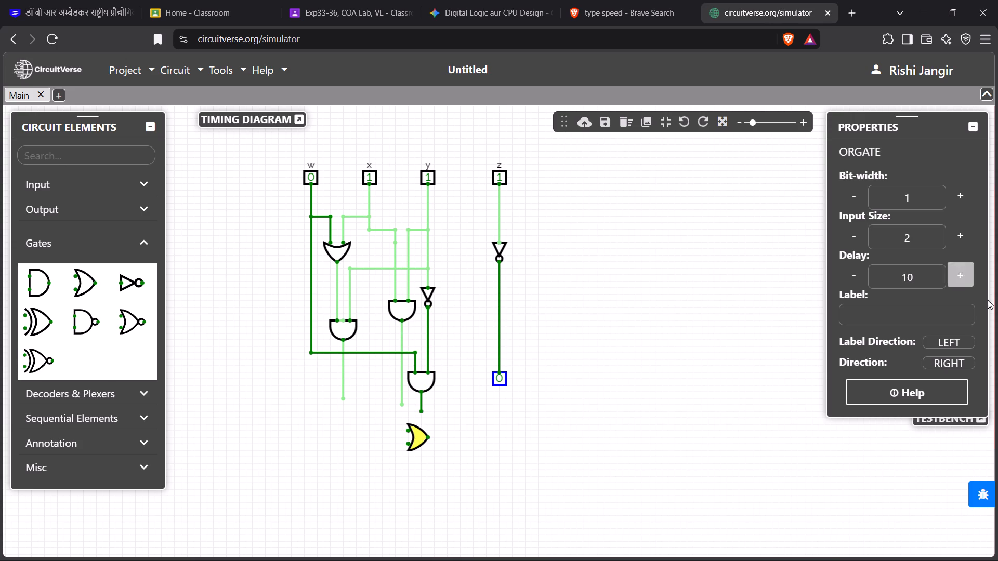
click(954, 359)
click(968, 403)
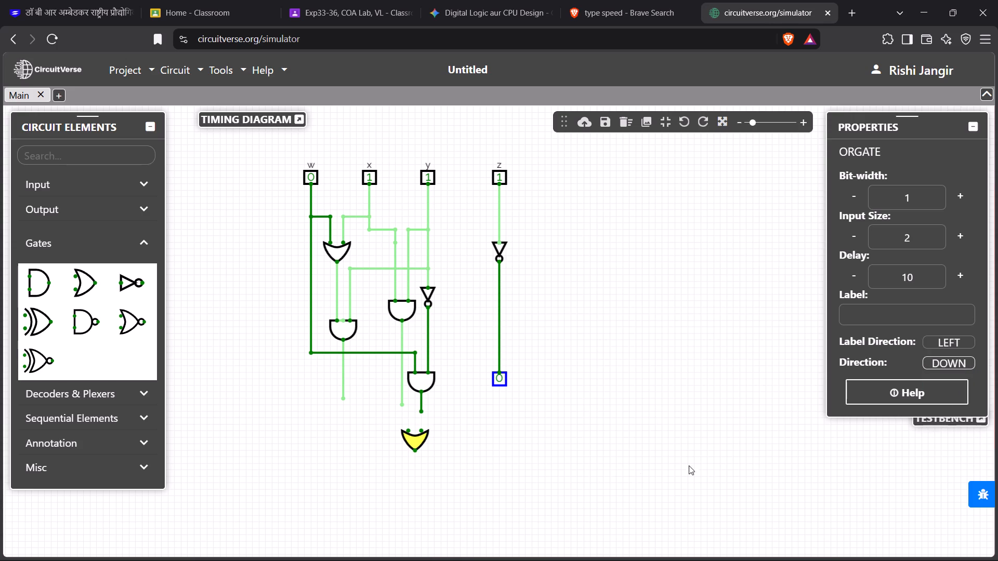
drag(413, 442, 409, 426)
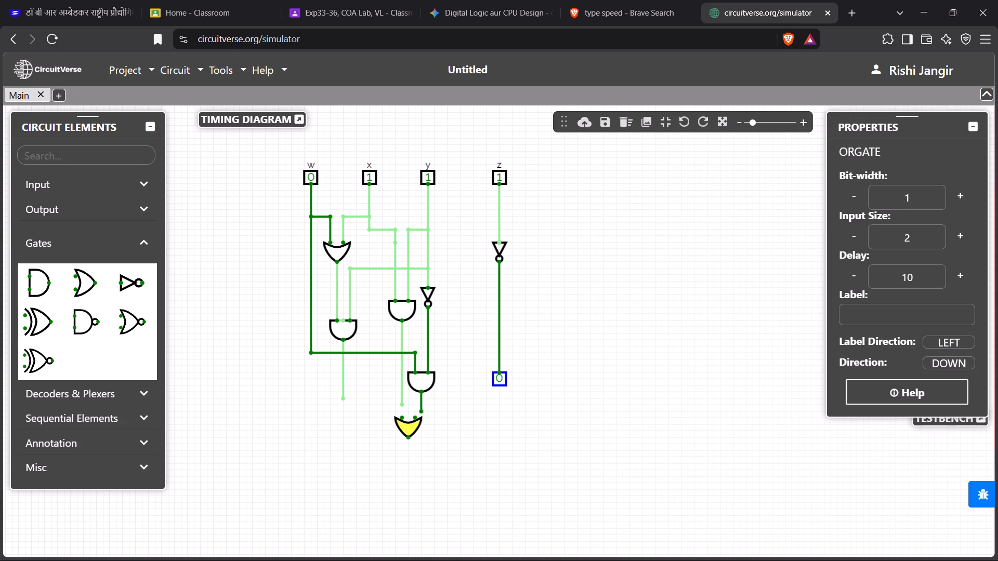
drag(409, 426, 416, 428)
drag(402, 407, 408, 417)
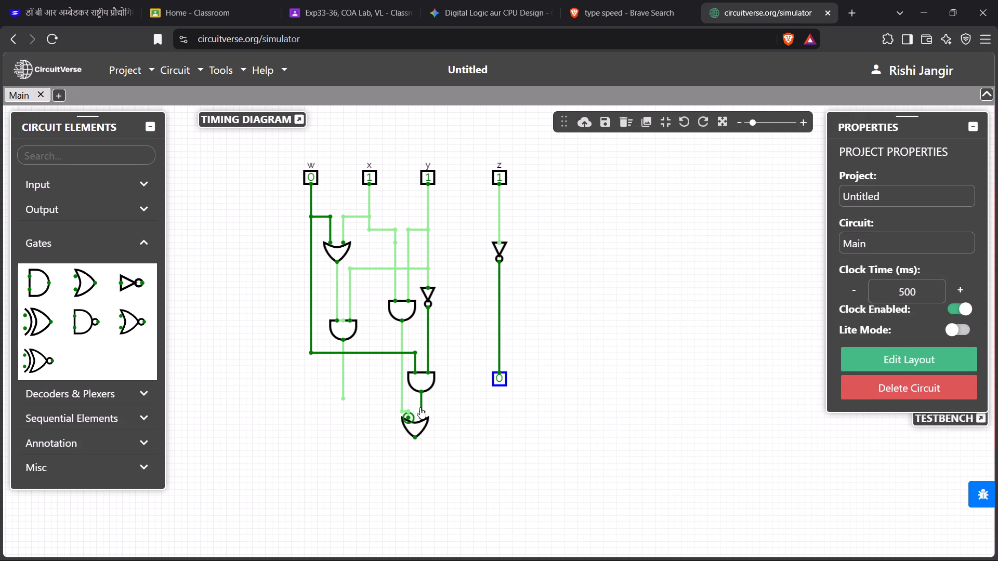
drag(421, 407, 420, 420)
click(438, 408)
click(449, 428)
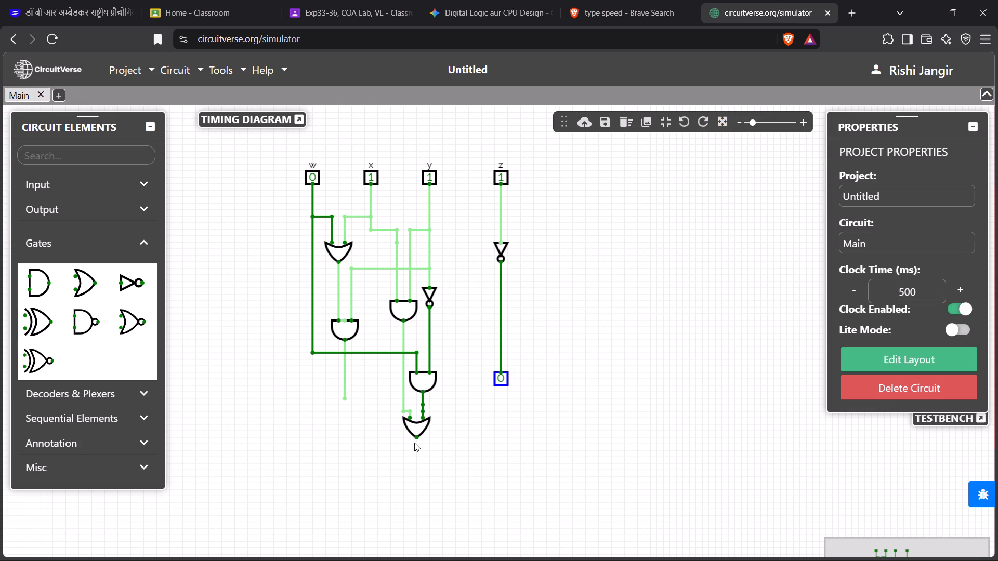
Draw an output wire straight down from the bottom OR gate.
drag(416, 439, 421, 480)
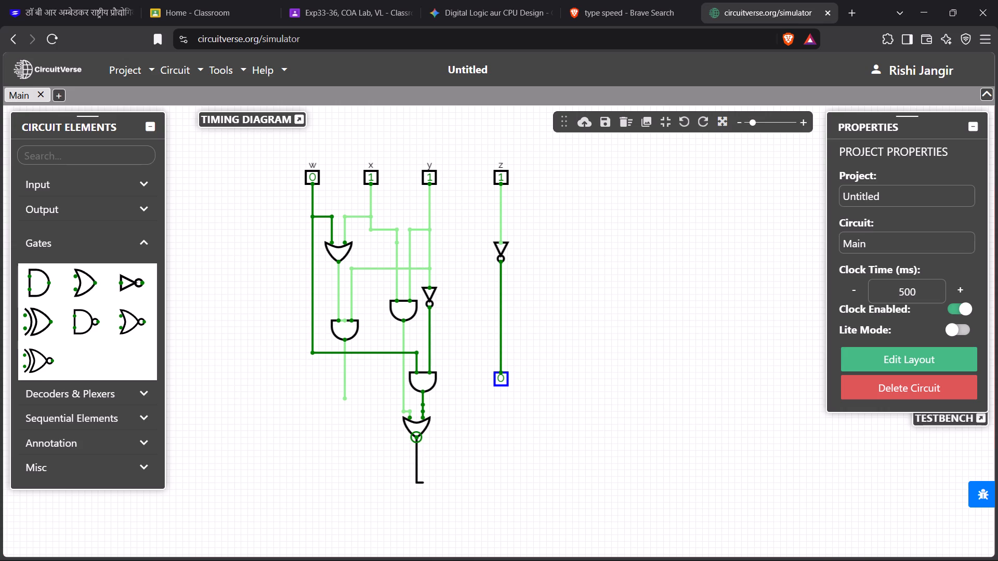
drag(421, 480, 418, 484)
click(501, 483)
Move the inverted z output straight down past the end of the bottom OR gate's wire, and extend that wire down level with the output's input.
drag(500, 379, 500, 460)
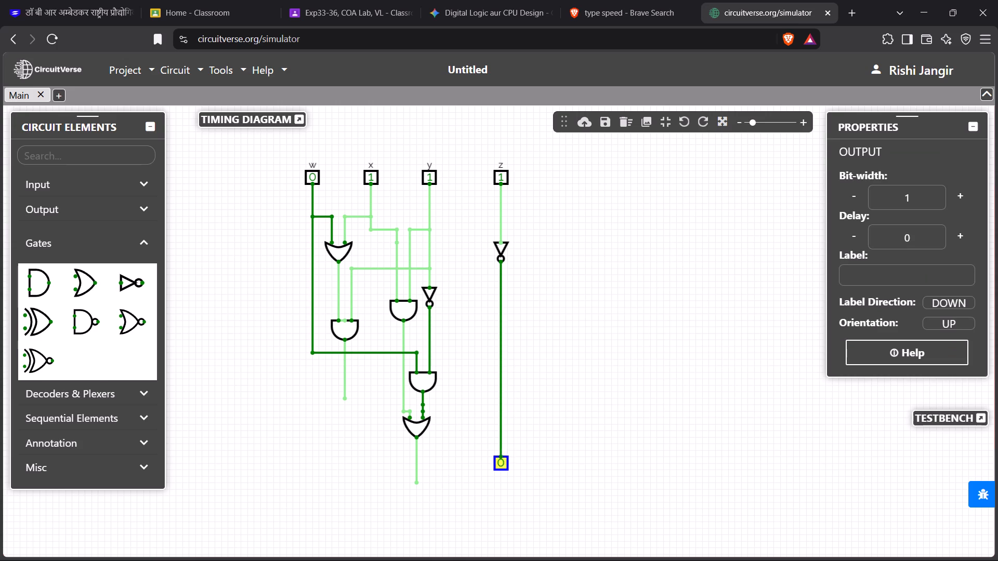
drag(500, 460, 501, 476)
drag(496, 474, 498, 496)
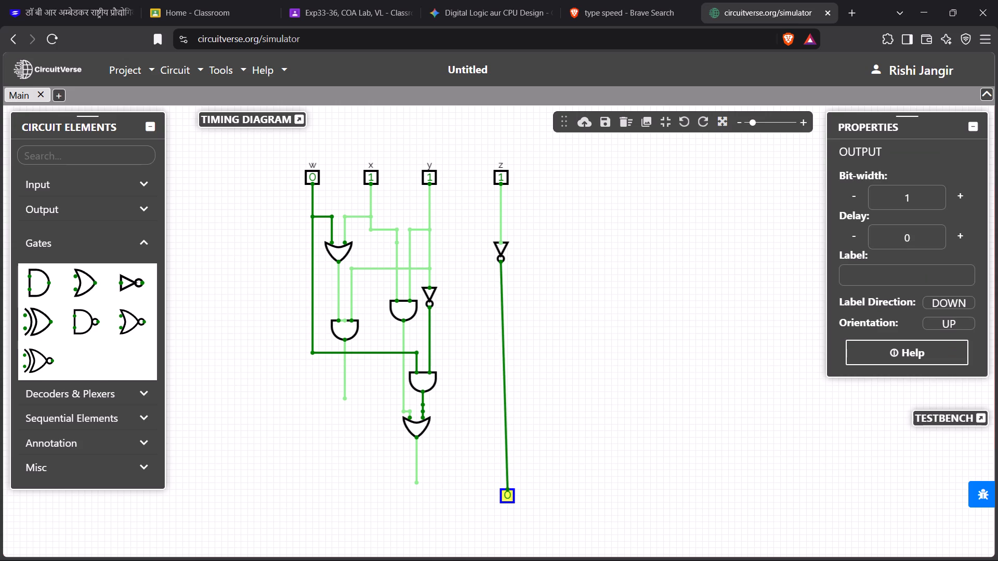
drag(498, 496, 498, 497)
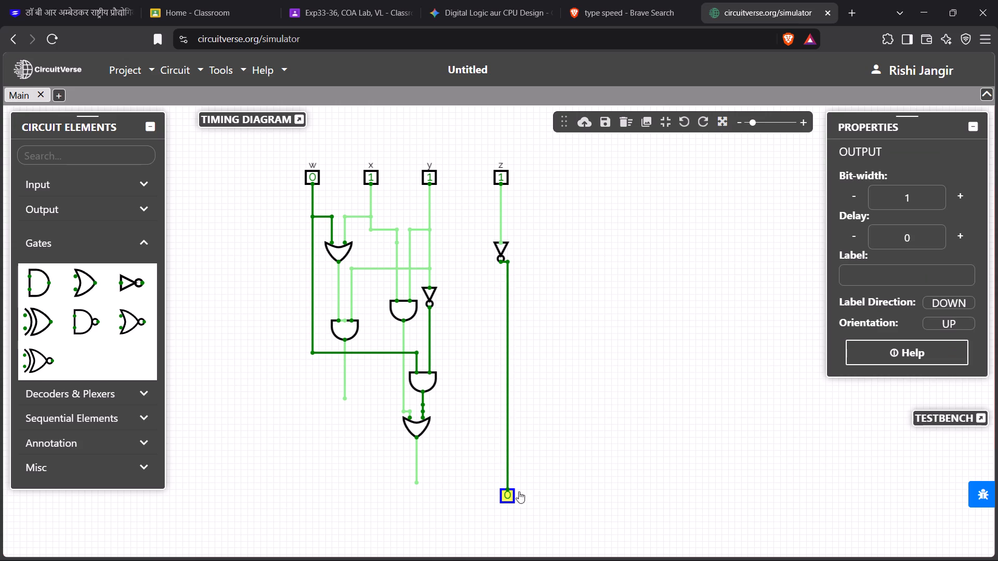
drag(507, 497, 503, 497)
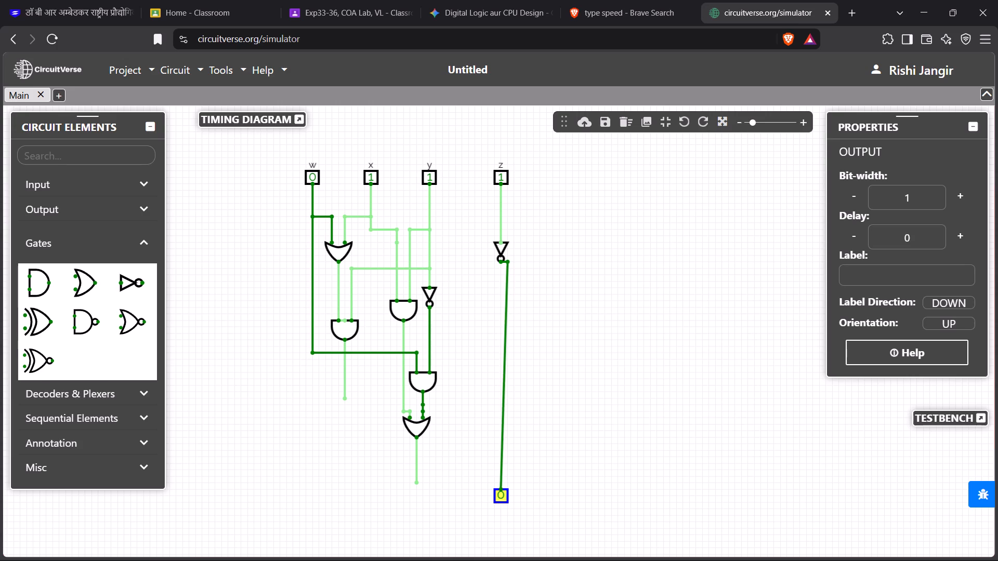
drag(503, 497, 501, 500)
click(547, 468)
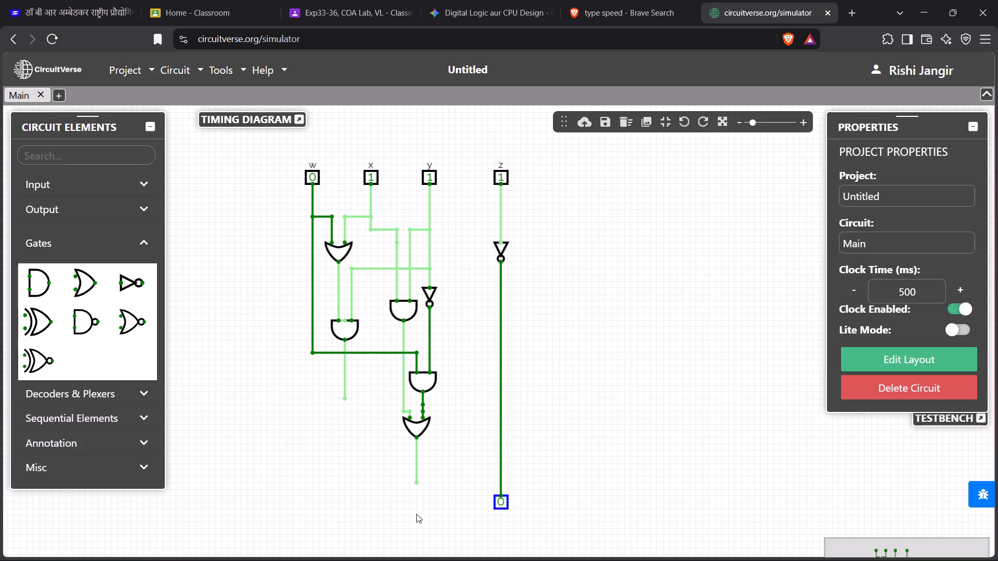
drag(415, 484, 418, 495)
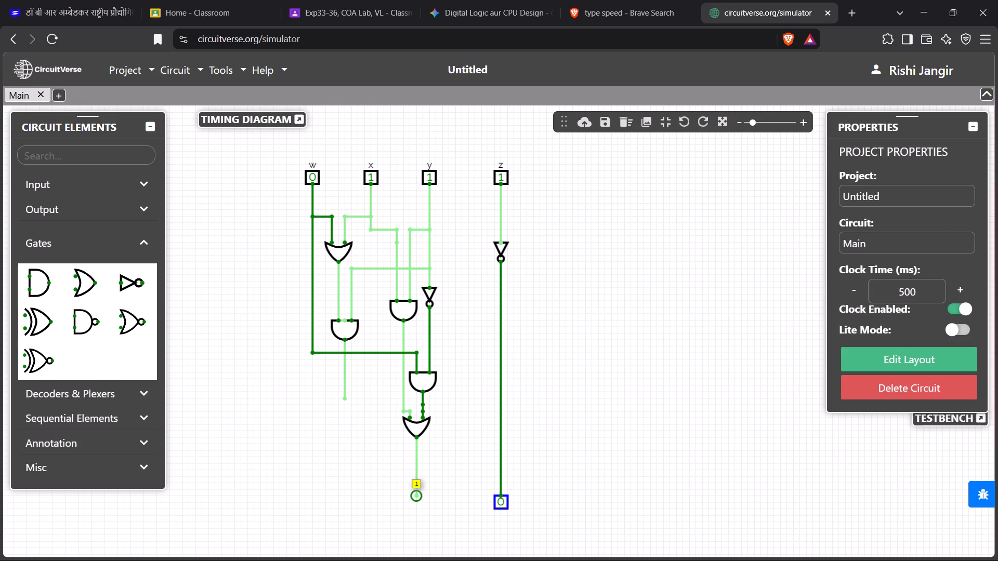
drag(418, 495, 418, 496)
Label the inverted z output F0.
click(500, 503)
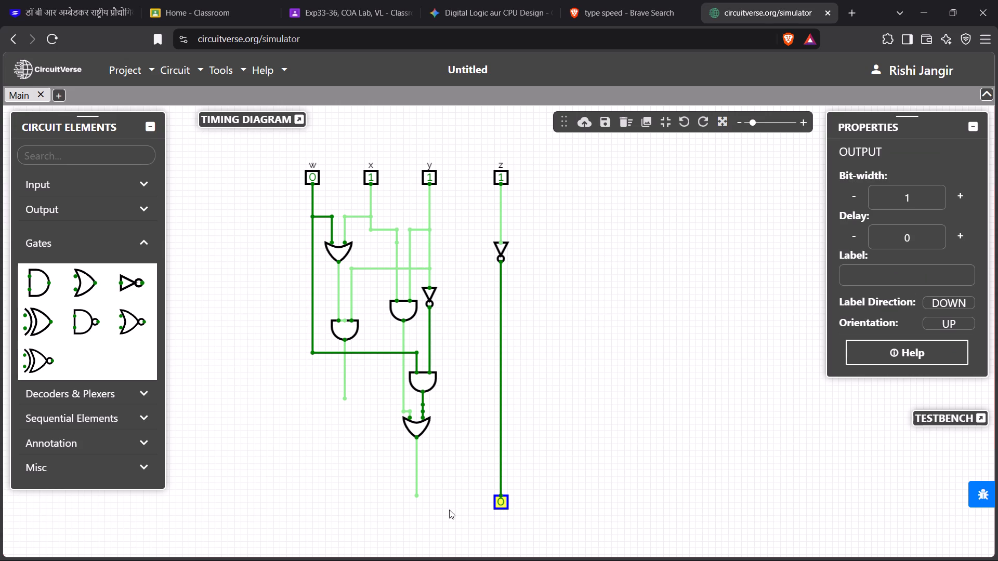
click(860, 271)
key(shift+f)
key(0)
click(638, 380)
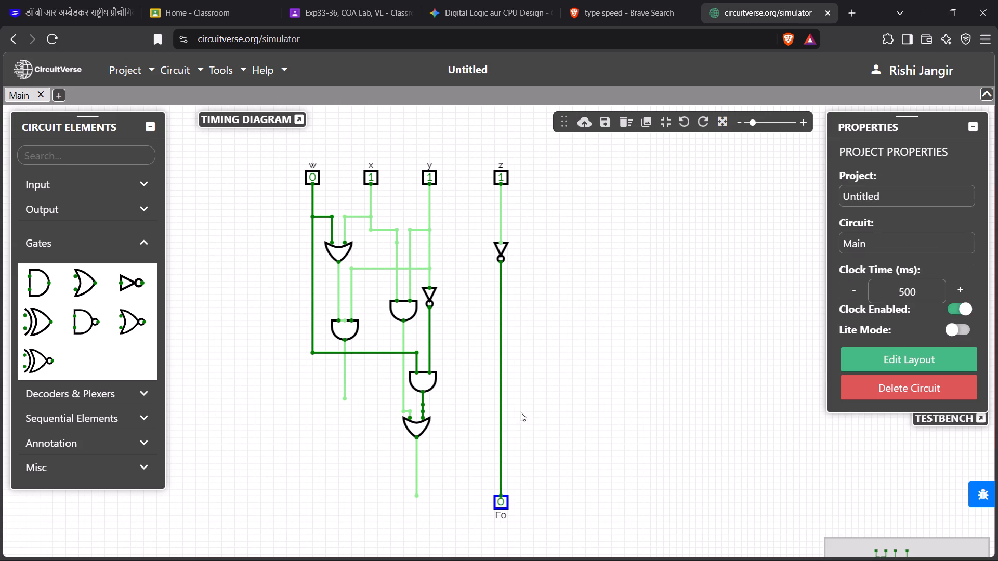
Place an output element with orientation UP at the end of the bottom OR gate's output wire.
click(41, 209)
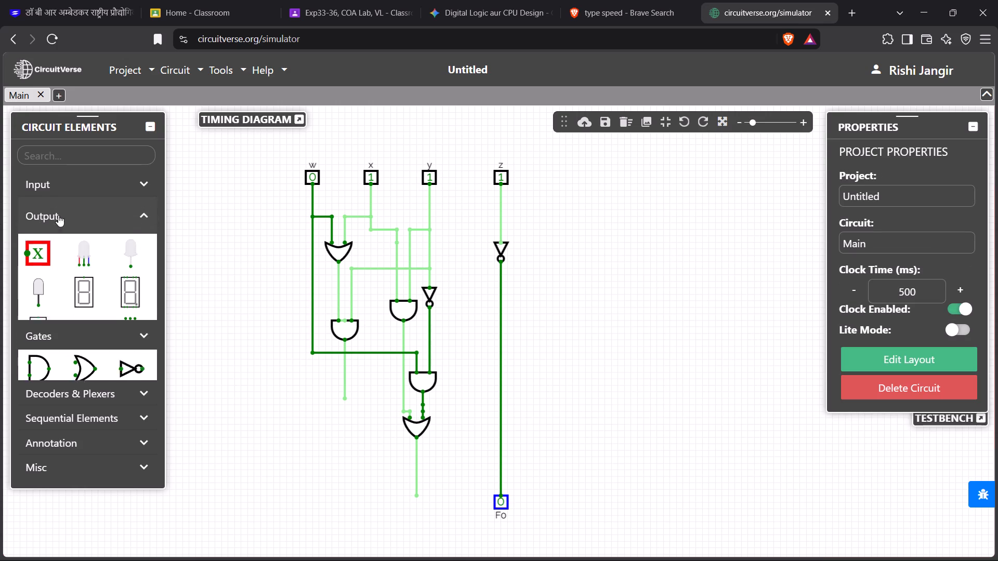
click(40, 259)
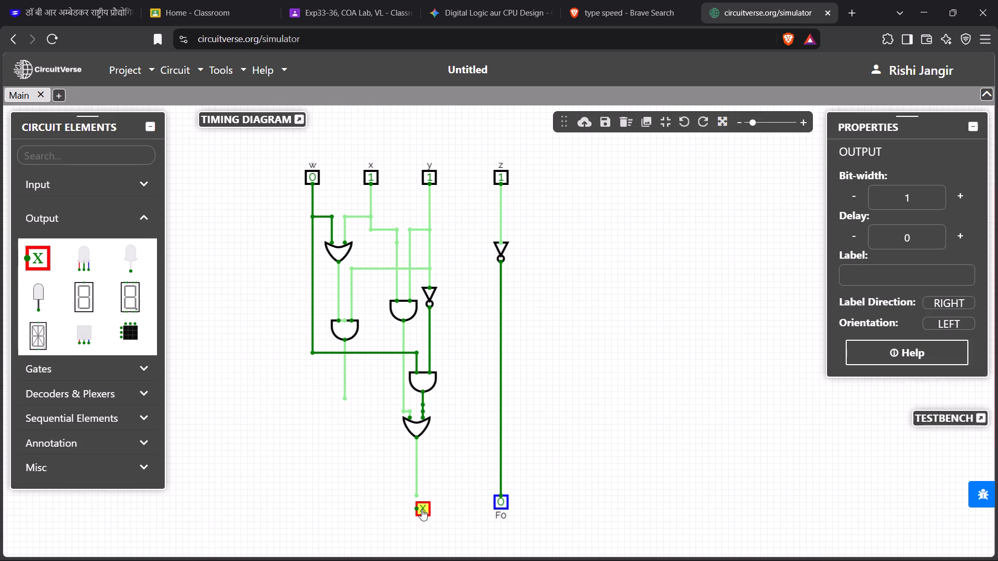
click(421, 509)
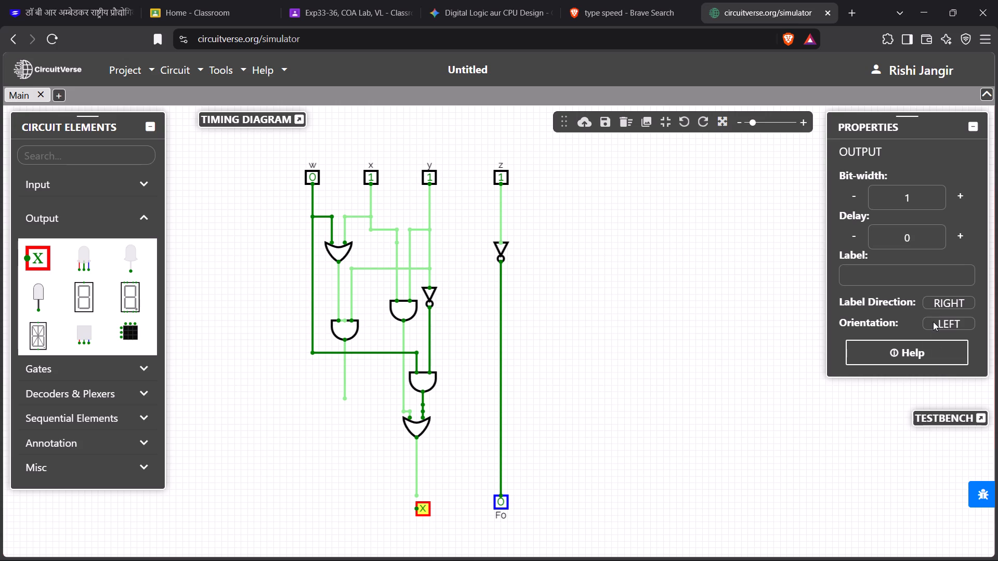
click(933, 322)
click(942, 394)
drag(421, 513, 417, 507)
click(431, 517)
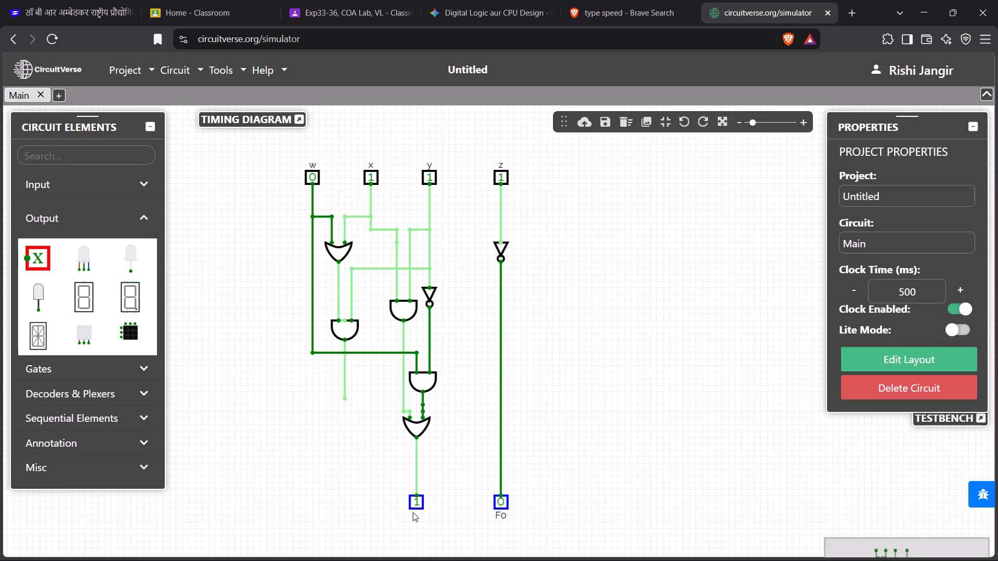
Label the bottom OR gate's output F2.
click(412, 505)
click(913, 276)
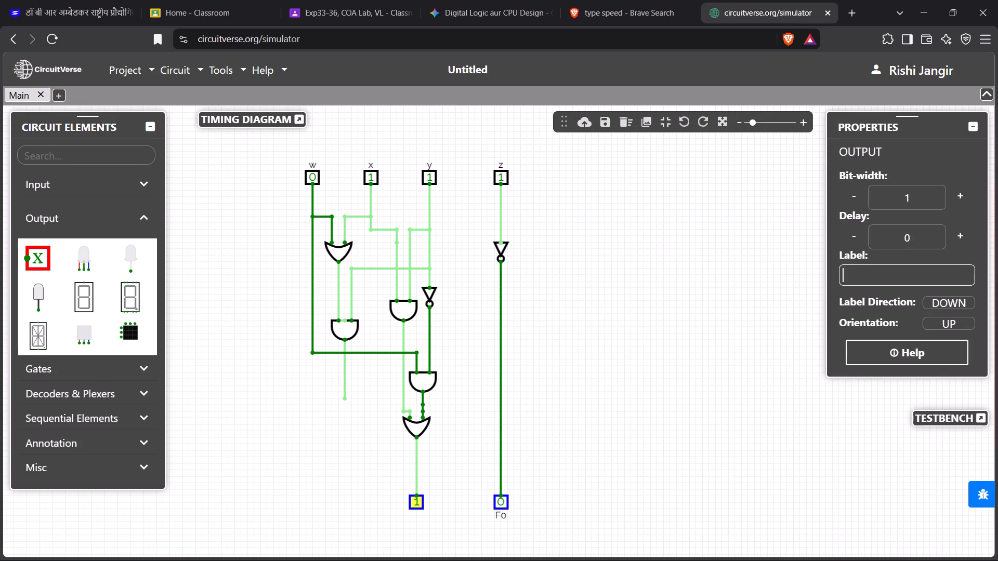
key(shift+f)
key(2)
click(656, 397)
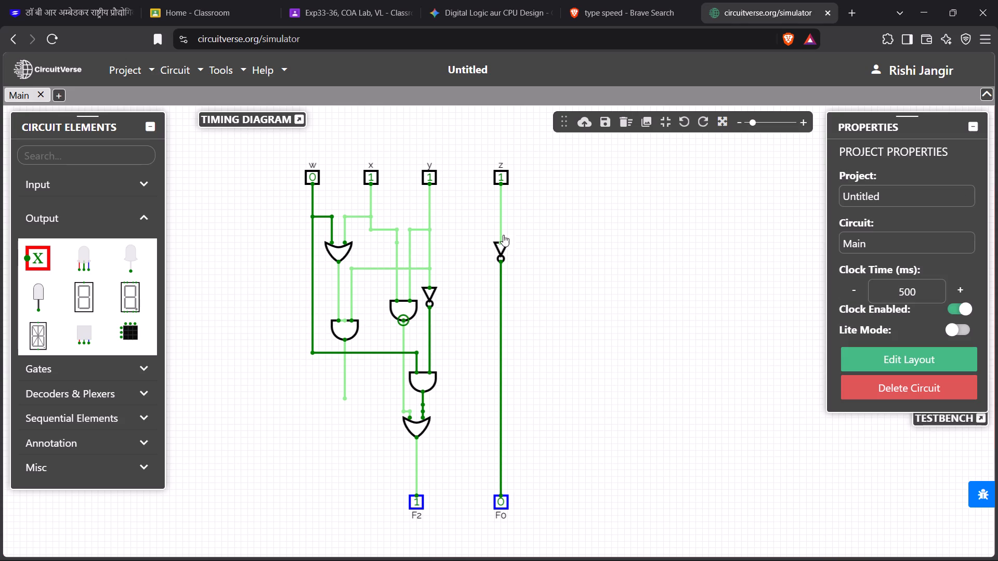
Branch a wire from the x line just above the x–y AND gate and run it down between the two upper AND gates.
click(417, 354)
drag(396, 285, 356, 290)
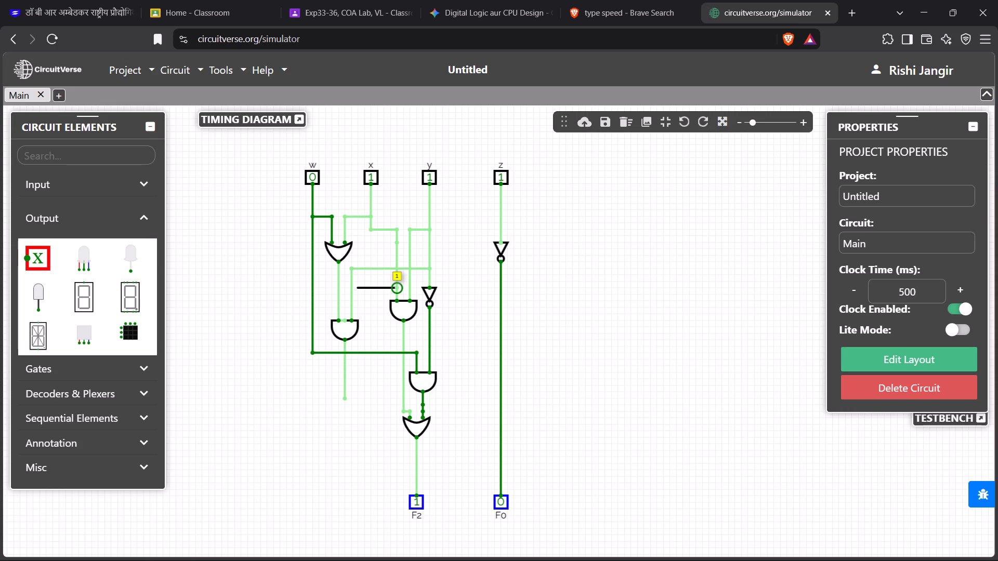
drag(356, 290, 376, 309)
drag(376, 309, 379, 322)
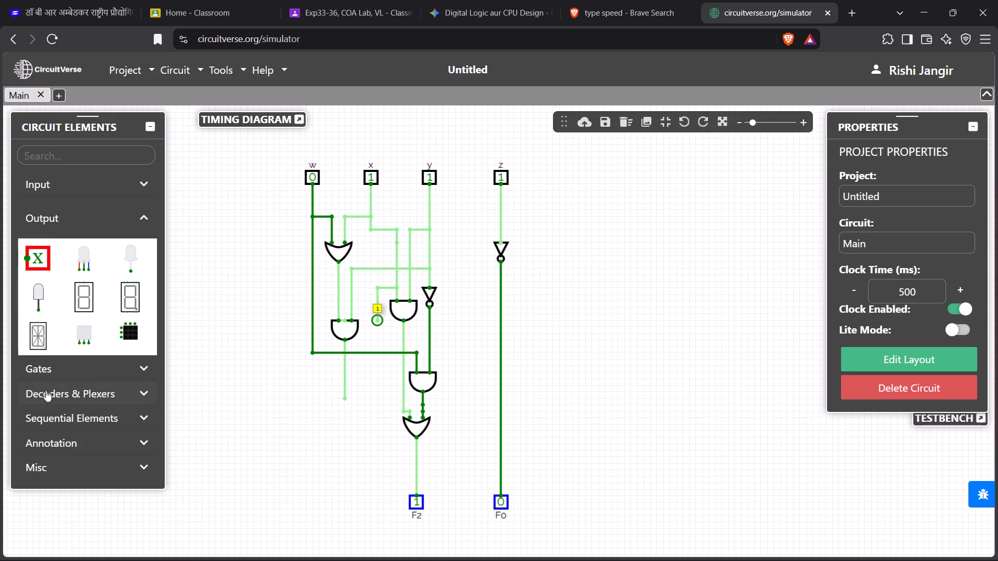
Place a 2-input OR gate with direction DOWN below the new x branch, between the two upper AND gates.
click(82, 369)
click(89, 286)
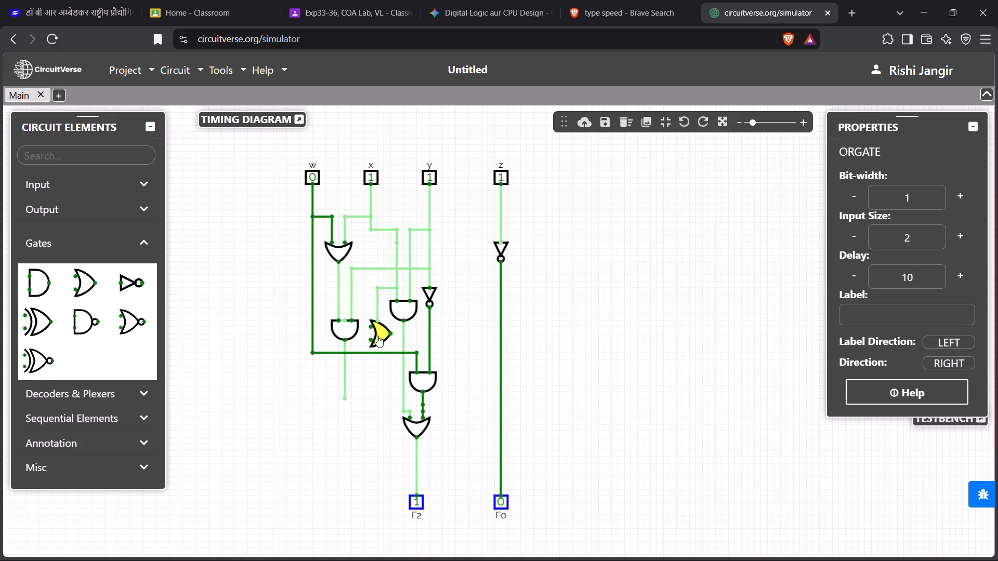
click(377, 336)
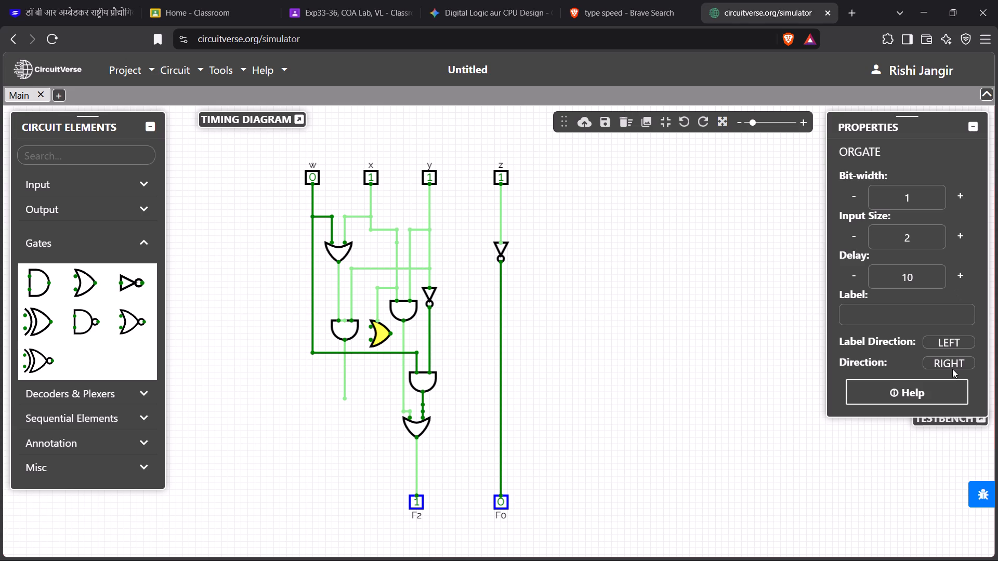
click(952, 369)
click(963, 407)
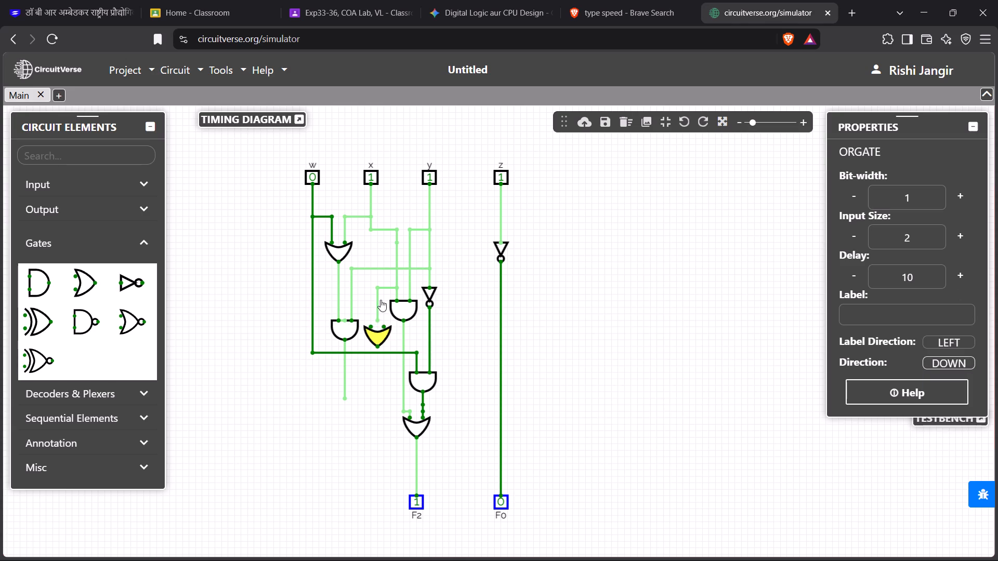
Shorten the x branch wire and reroute its end into the new OR gate's input nearest the x–y AND gate.
drag(378, 319, 378, 303)
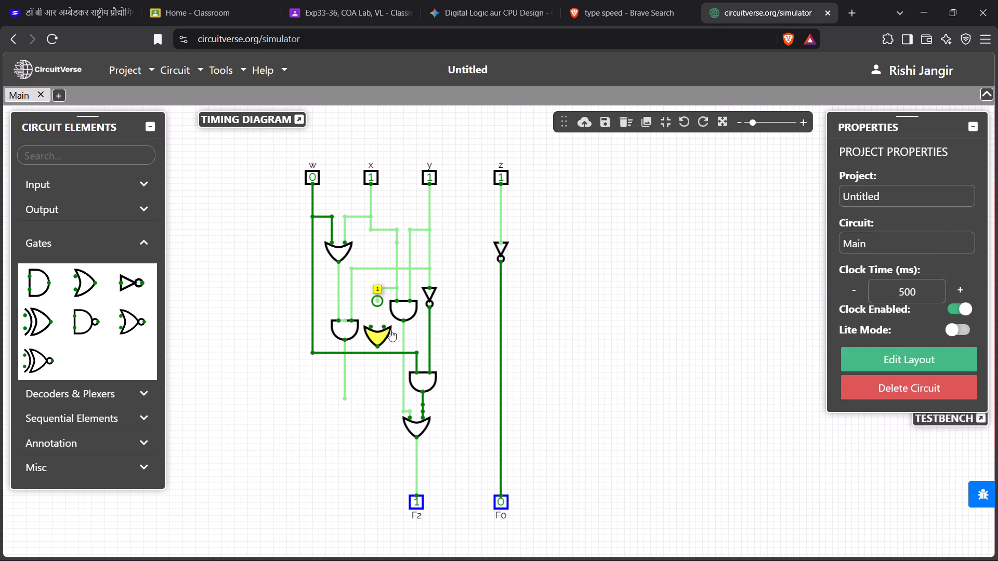
drag(377, 301, 385, 311)
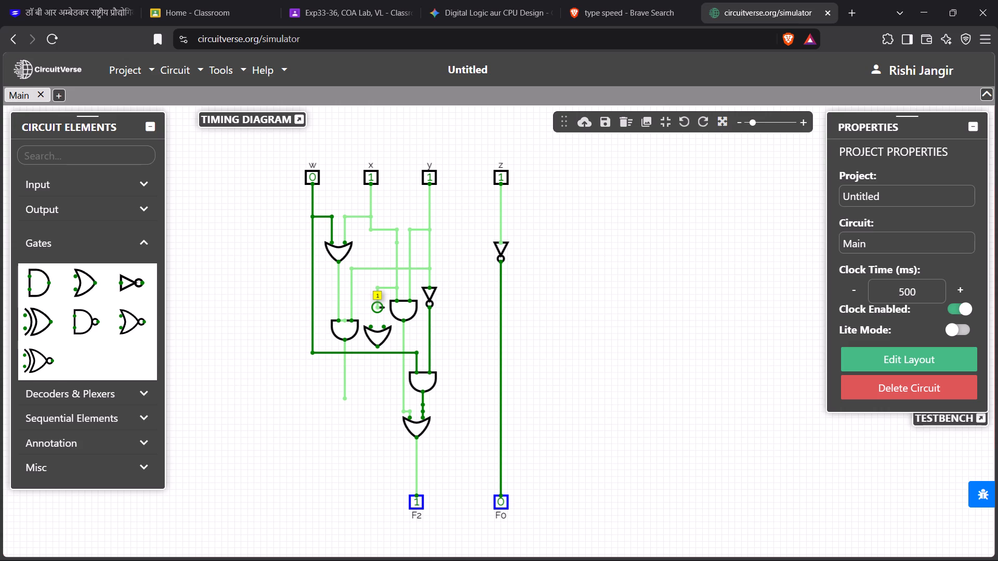
drag(385, 311, 386, 307)
drag(386, 307, 383, 306)
drag(384, 309, 385, 328)
click(365, 309)
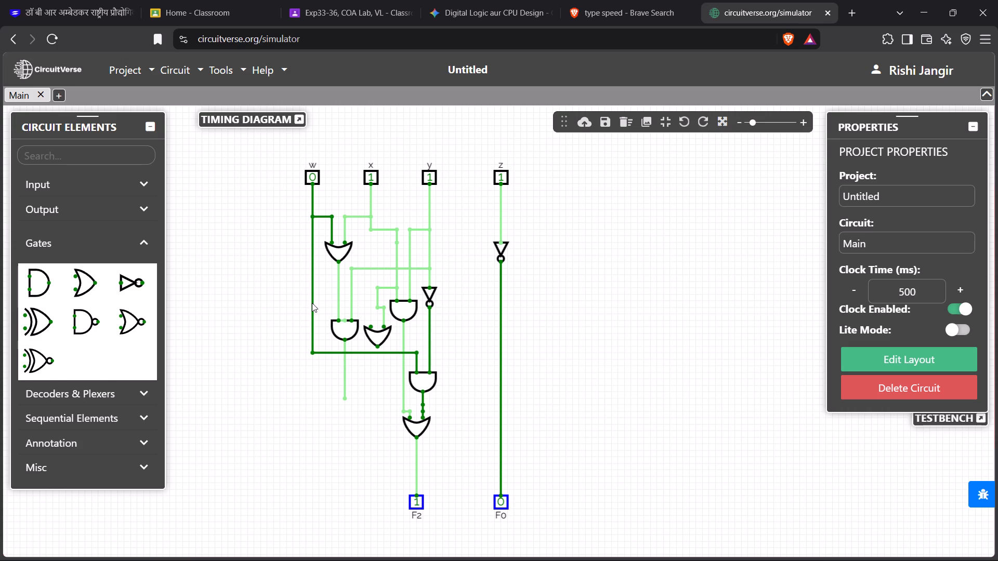
Branch a wire from the w line to the new OR gate's remaining input.
drag(312, 303, 372, 324)
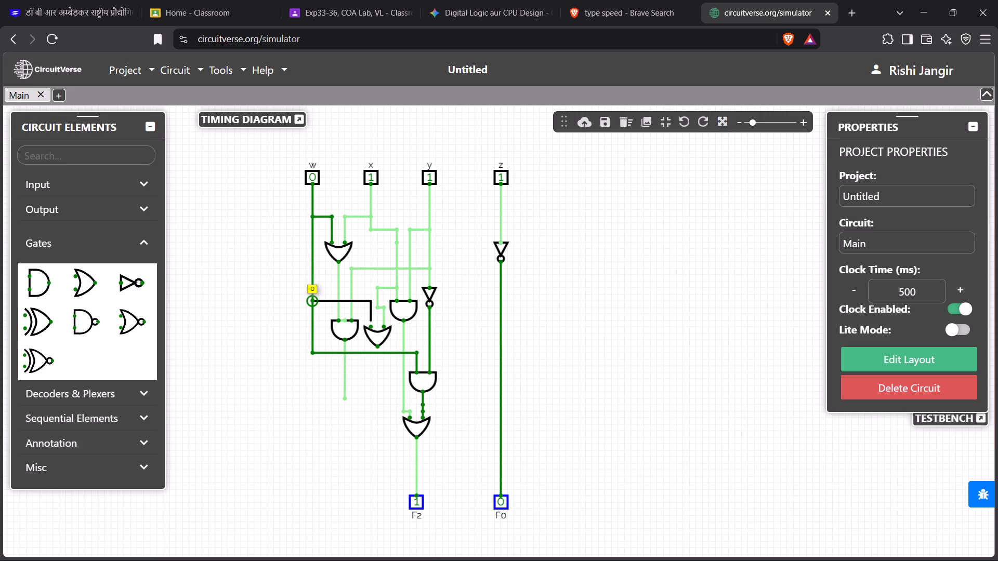
drag(372, 324, 373, 327)
click(447, 325)
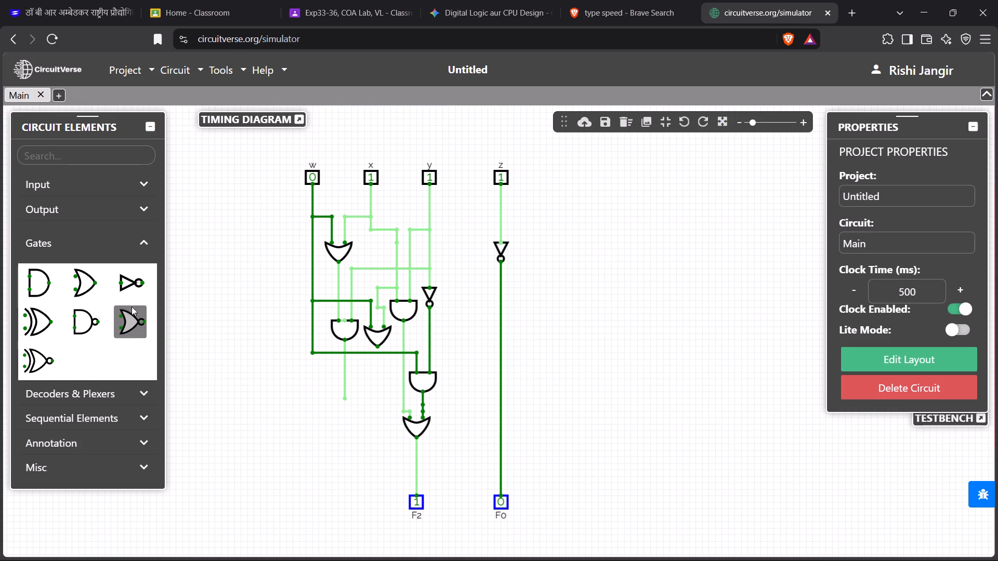
Place a 2-input AND gate with direction DOWN between the F2 OR gate and the z line.
click(49, 283)
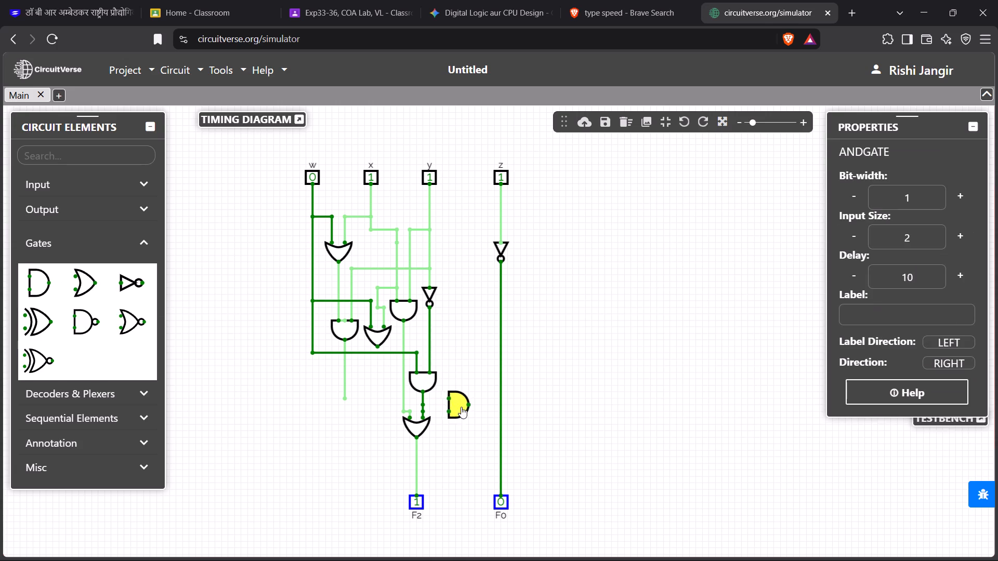
click(466, 423)
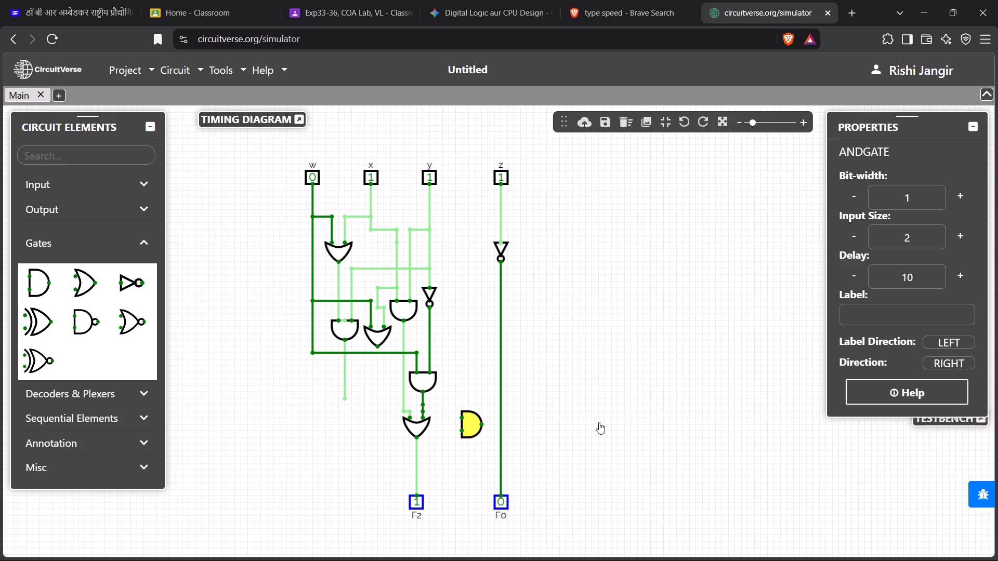
click(950, 366)
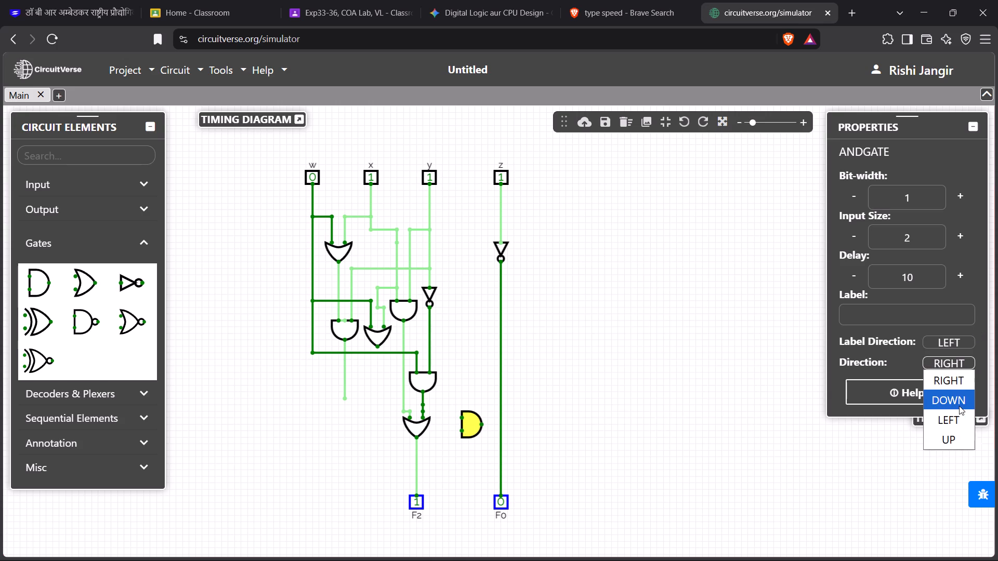
click(959, 405)
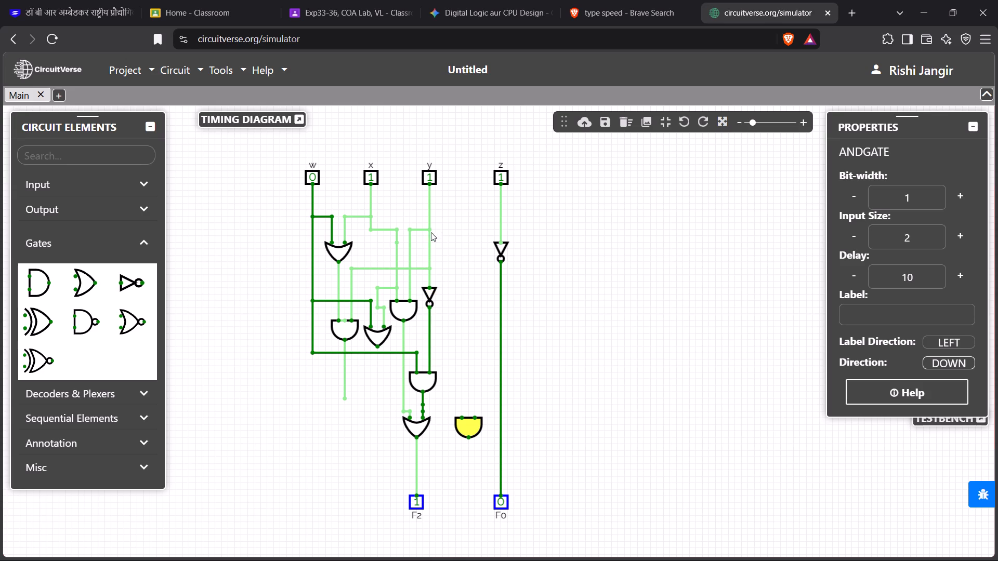
Branch a wire from the y line above its NOT gate to the new AND gate's input nearest the z line.
drag(429, 252, 464, 328)
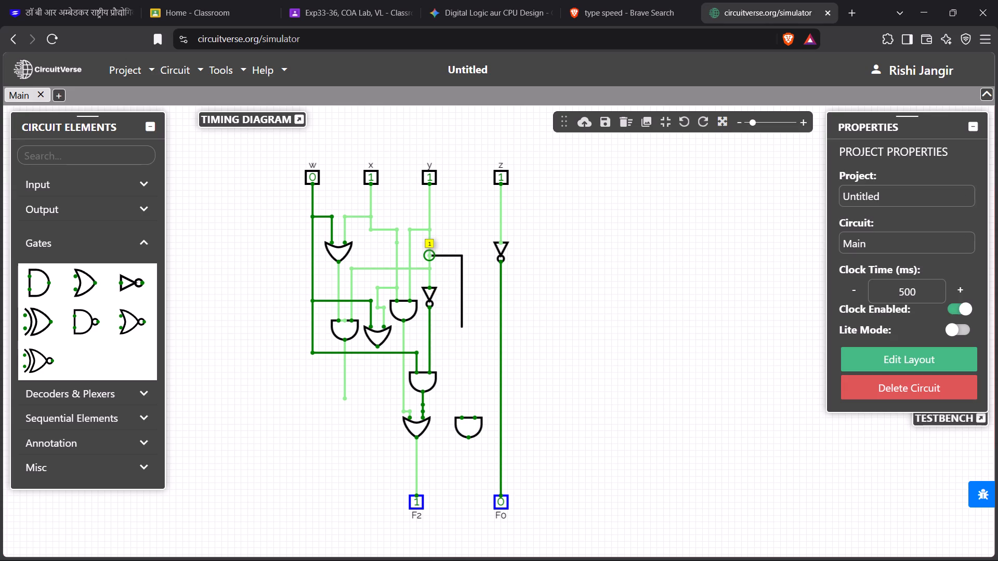
drag(464, 328, 473, 410)
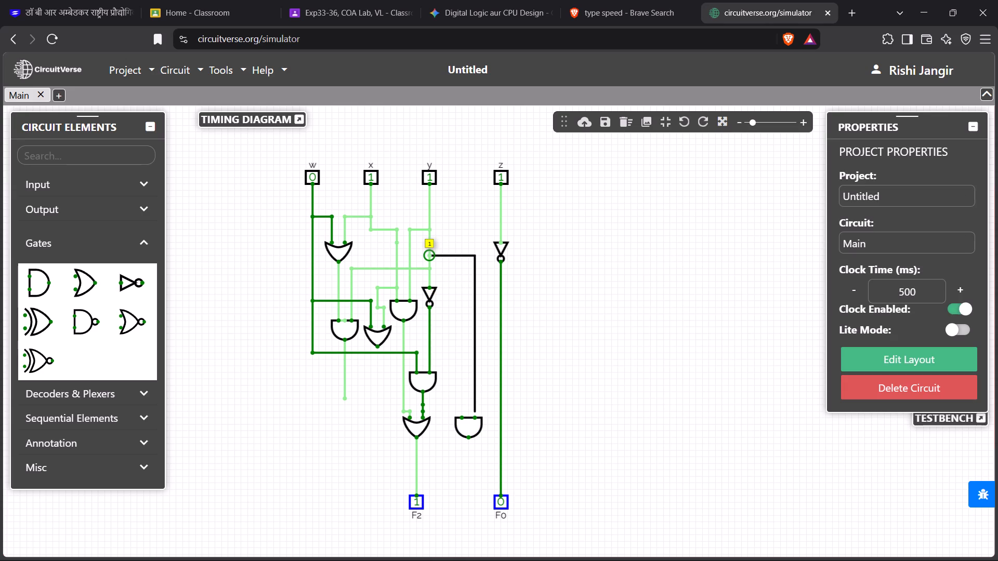
drag(473, 410, 474, 415)
click(532, 399)
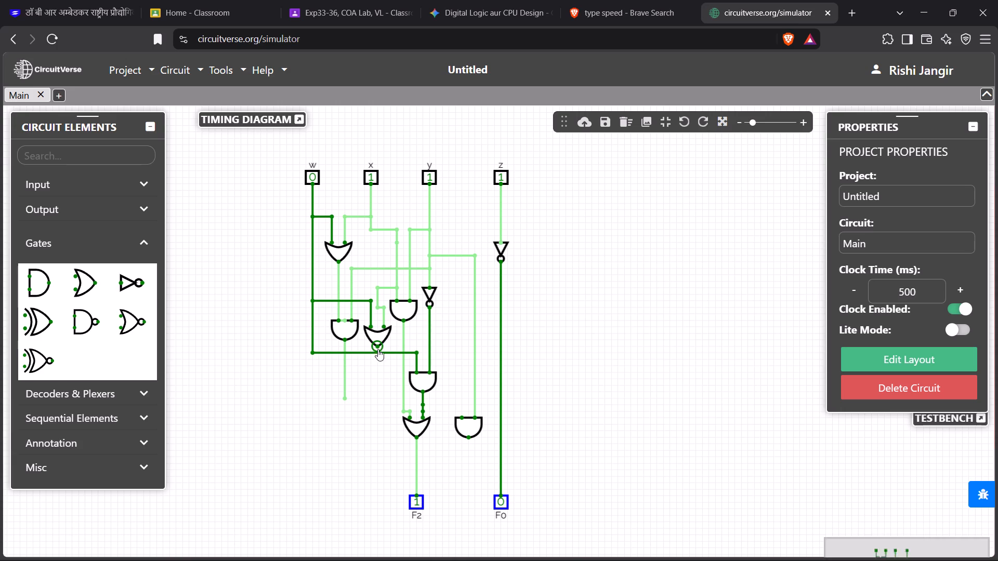
Wire the output of the w–x OR gate between the two upper AND gates to the new AND gate's remaining input.
drag(378, 349, 462, 402)
drag(462, 405, 462, 416)
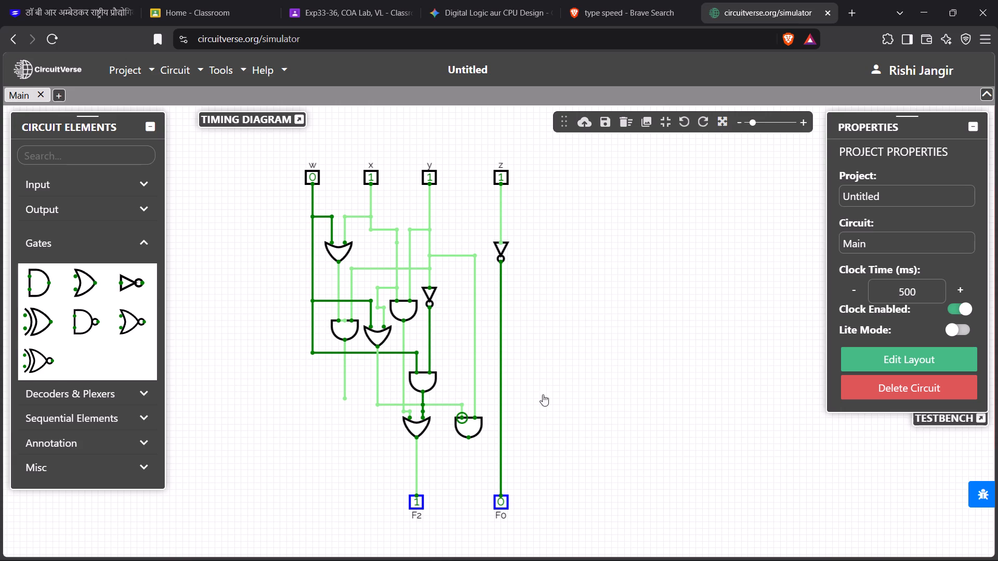
click(546, 392)
Draw a wire from the new AND gate's output down to the level of the F2 and F0 outputs.
drag(469, 437, 470, 457)
drag(470, 457, 473, 492)
click(618, 468)
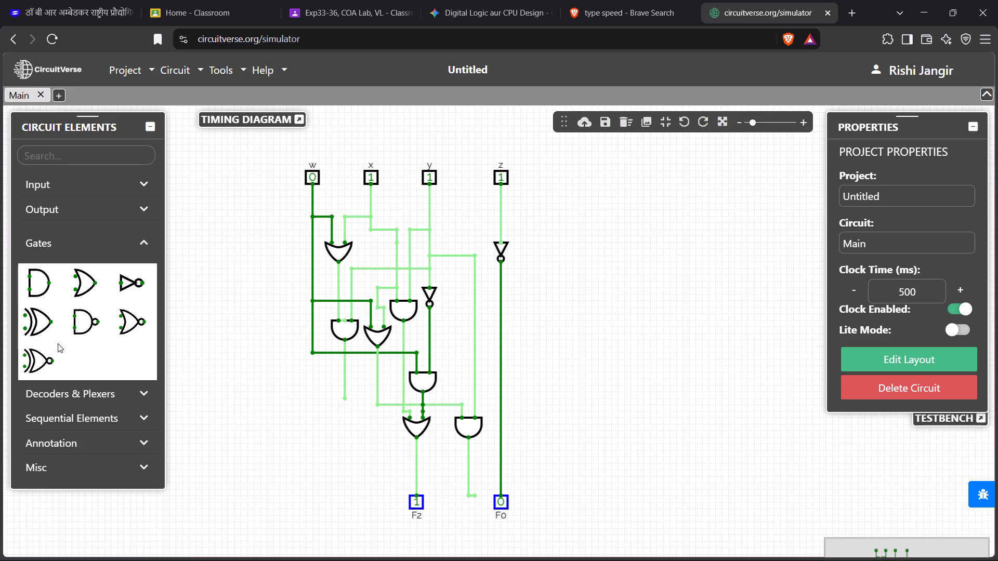
Place a 1-bit output with orientation UP at the end of the new AND gate's wire, between F2 and F0.
click(79, 211)
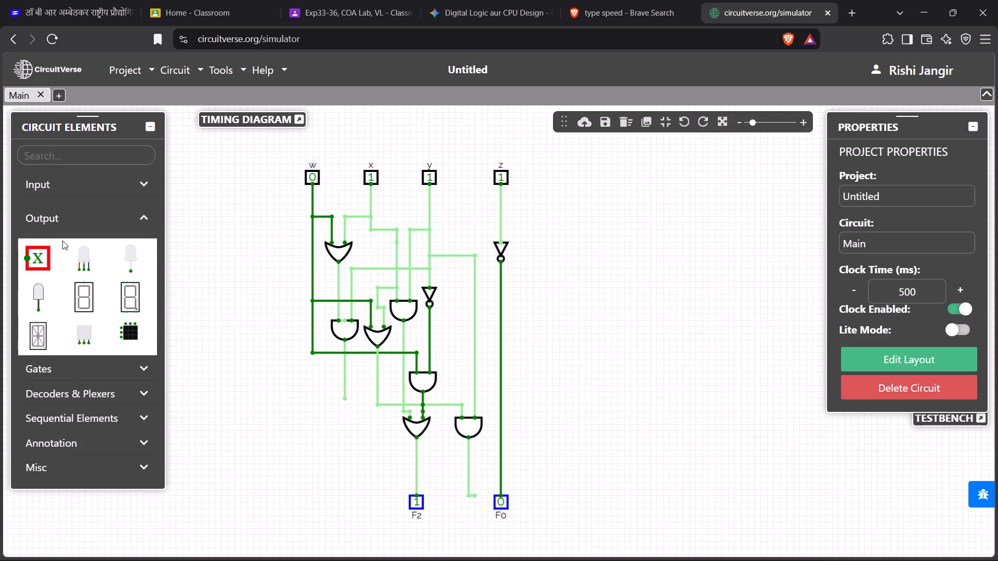
click(31, 269)
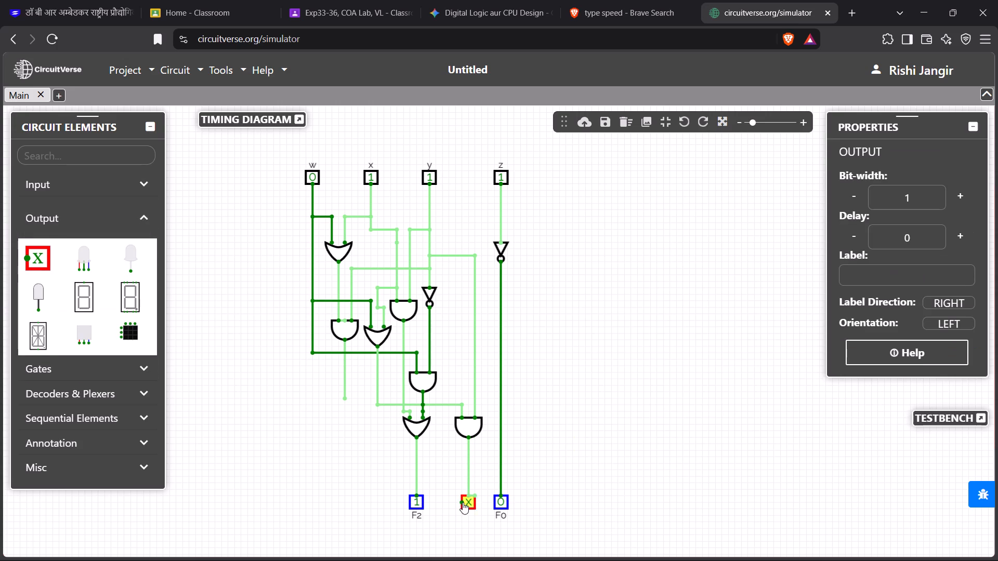
click(474, 511)
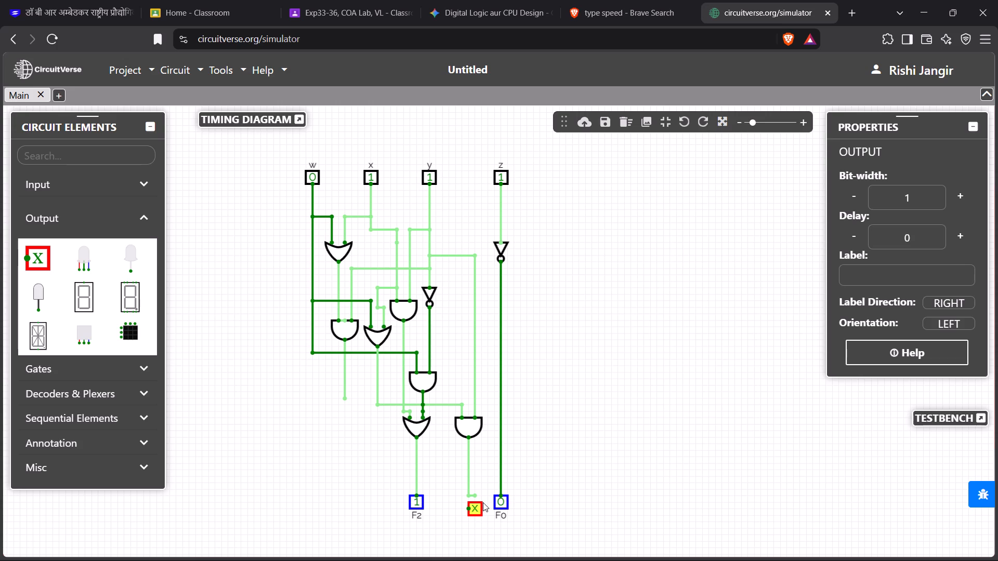
click(474, 497)
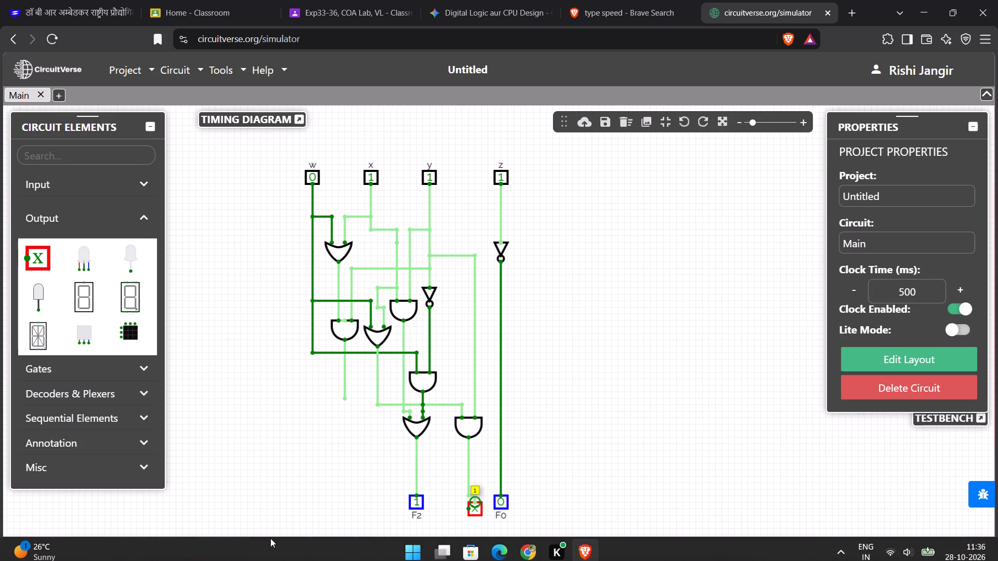
click(478, 510)
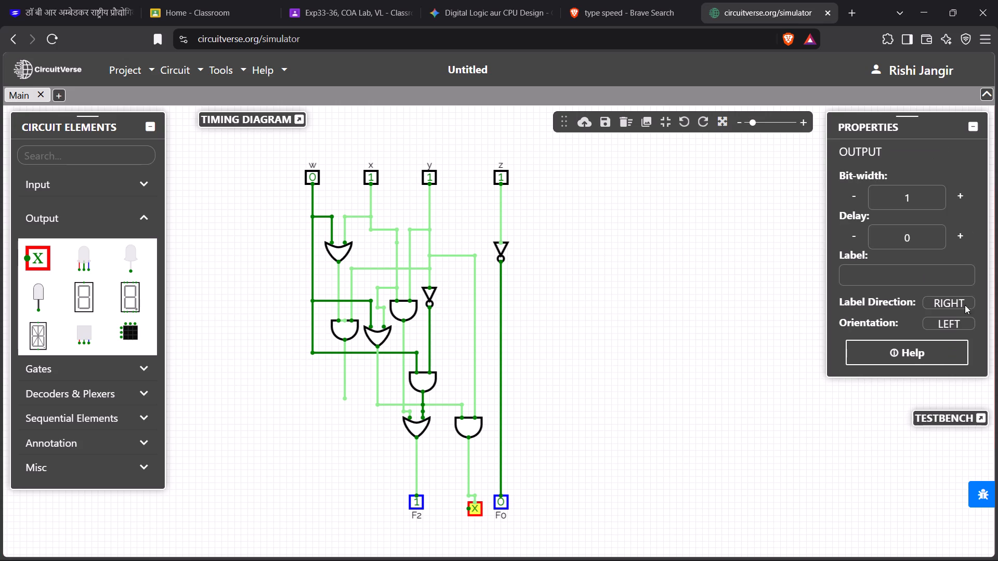
click(950, 322)
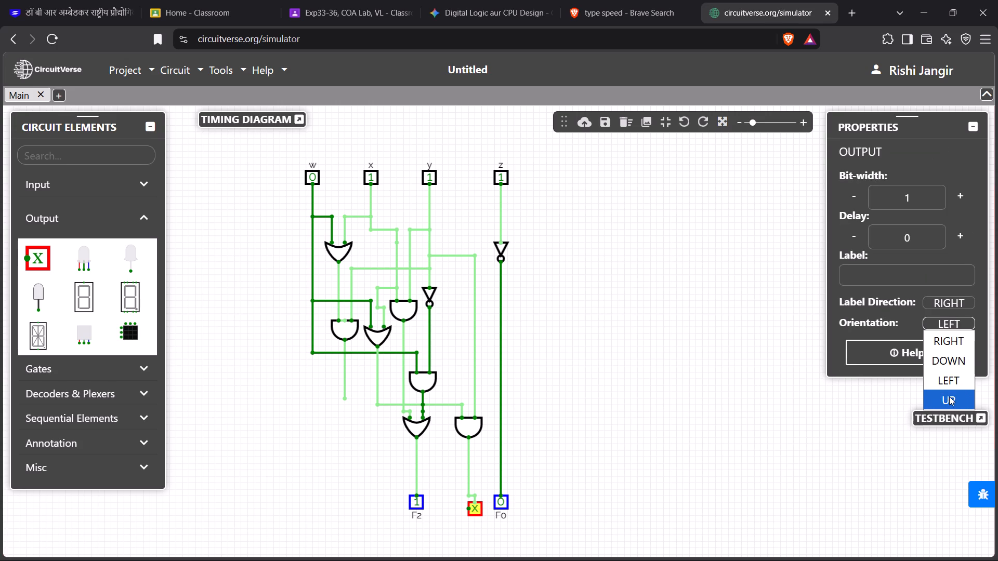
click(949, 397)
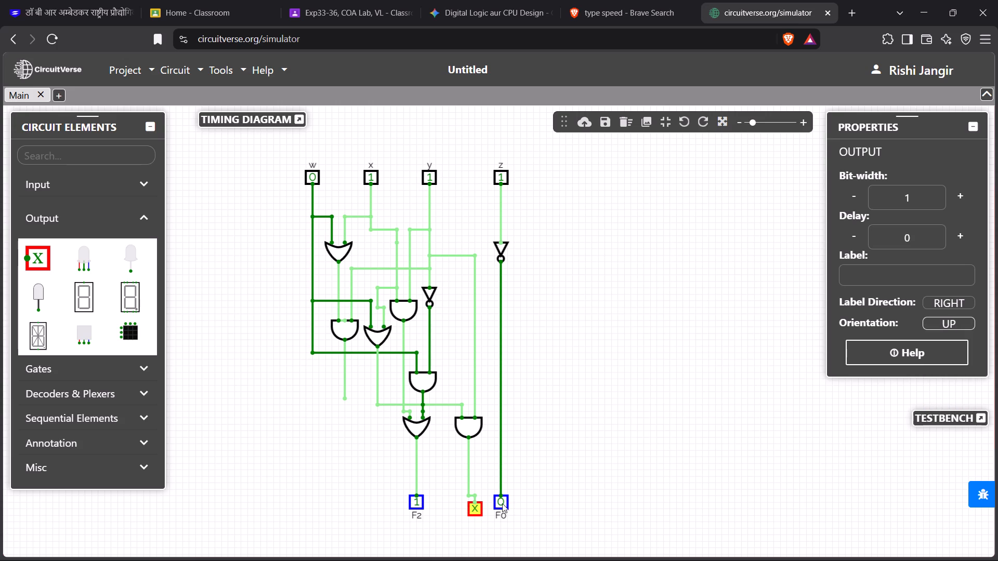
click(478, 505)
drag(477, 511, 472, 510)
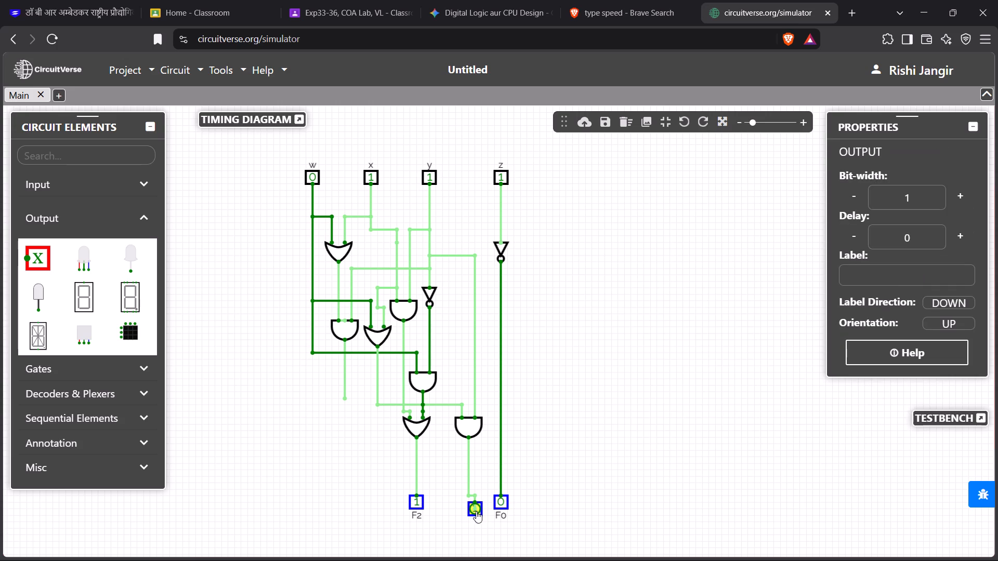
Move the new output lower, below the F2–F0 row, and delete the leftover wire stub beside its wire.
drag(476, 511, 459, 538)
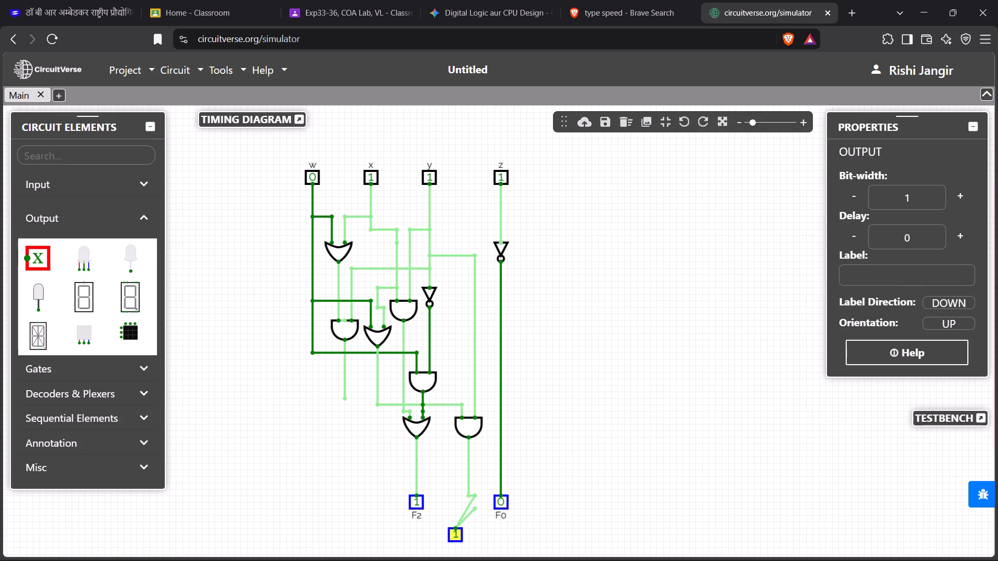
drag(459, 538, 458, 535)
click(466, 510)
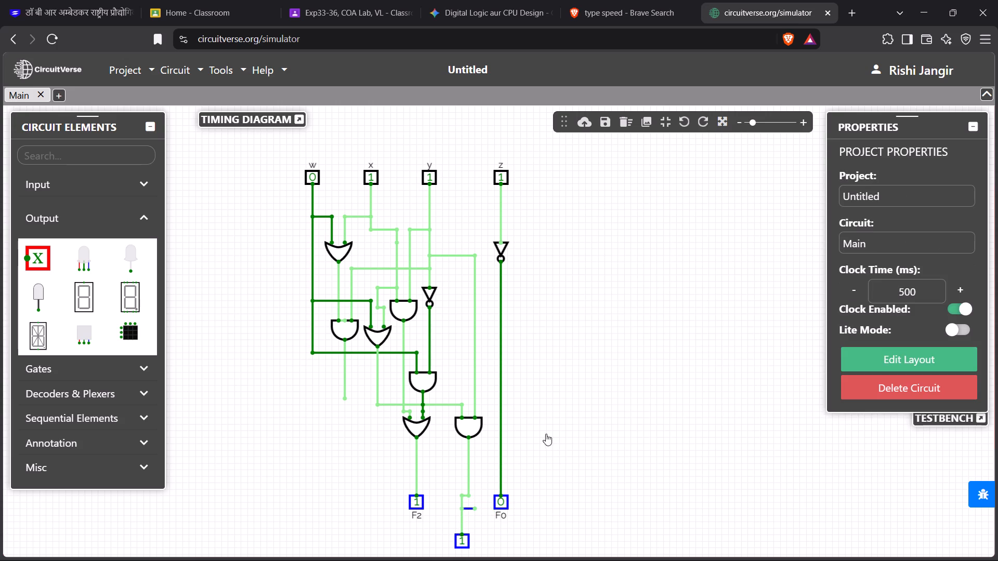
click(623, 124)
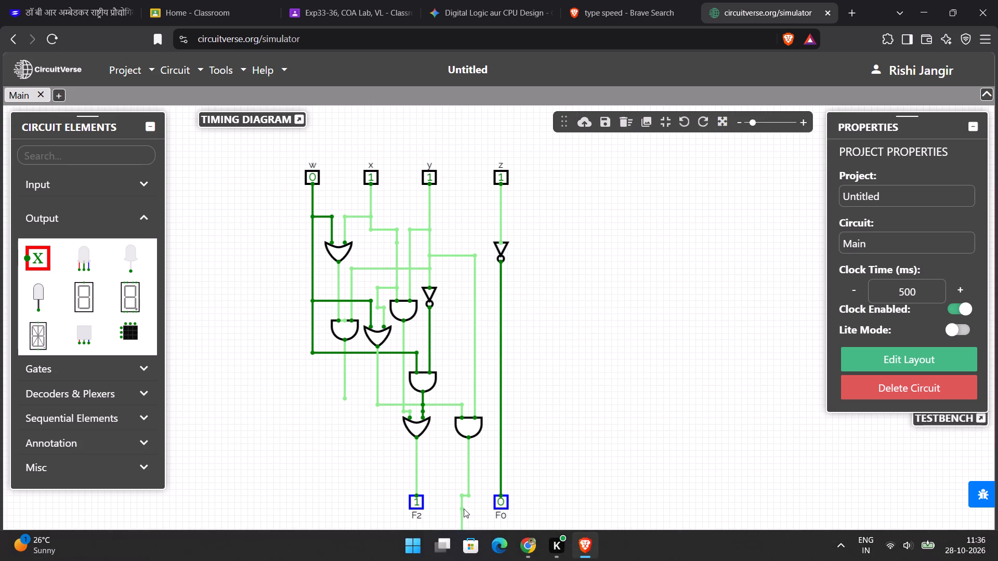
Move the new output slightly lower and delete the stray joint on its vertical wire.
drag(460, 541, 459, 533)
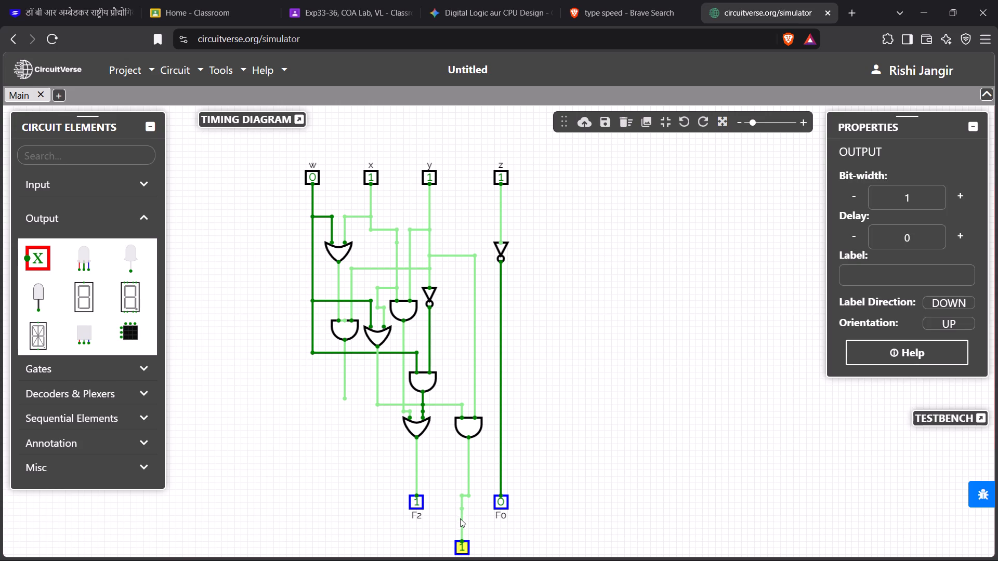
click(462, 522)
triple_click(461, 525)
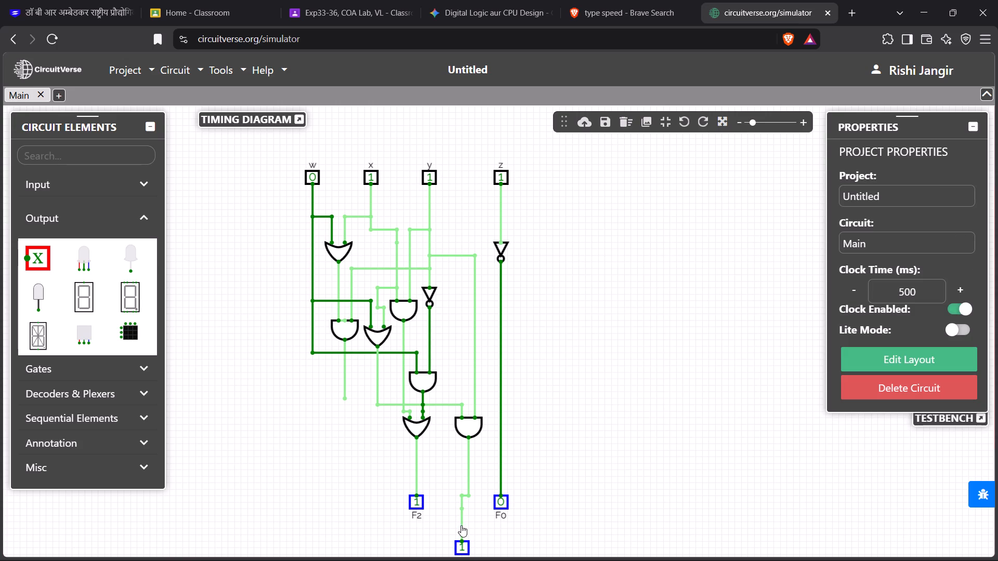
click(621, 124)
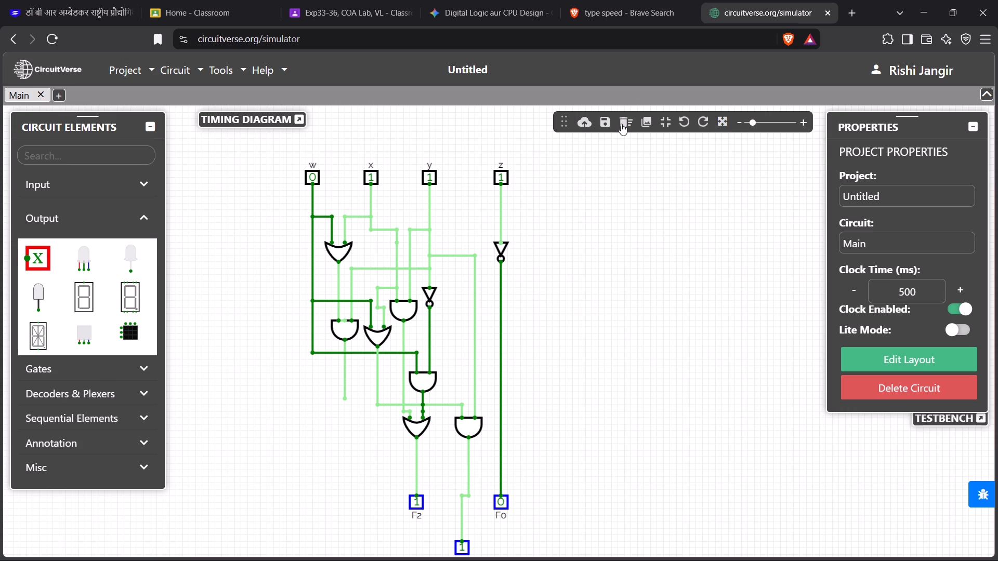
double_click(621, 124)
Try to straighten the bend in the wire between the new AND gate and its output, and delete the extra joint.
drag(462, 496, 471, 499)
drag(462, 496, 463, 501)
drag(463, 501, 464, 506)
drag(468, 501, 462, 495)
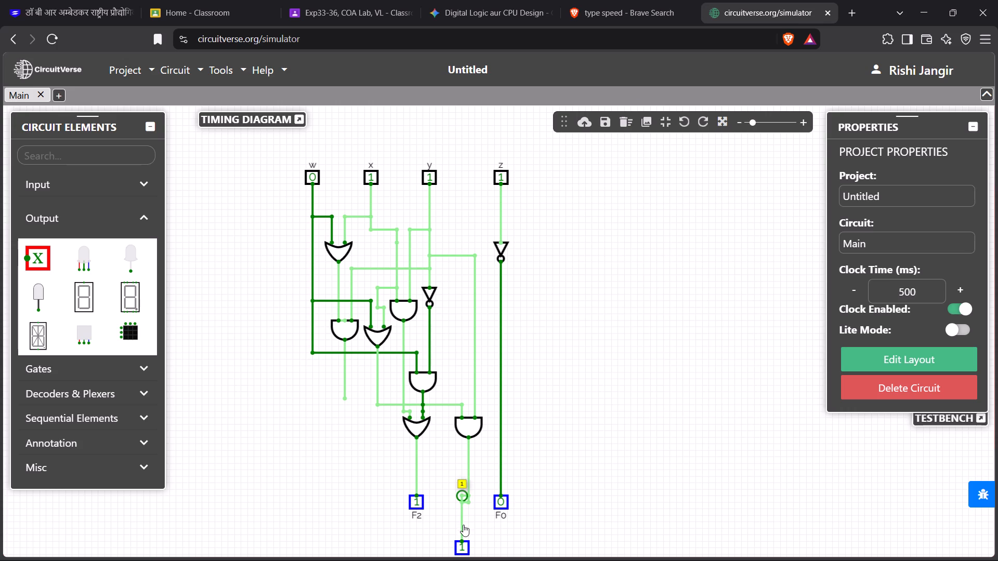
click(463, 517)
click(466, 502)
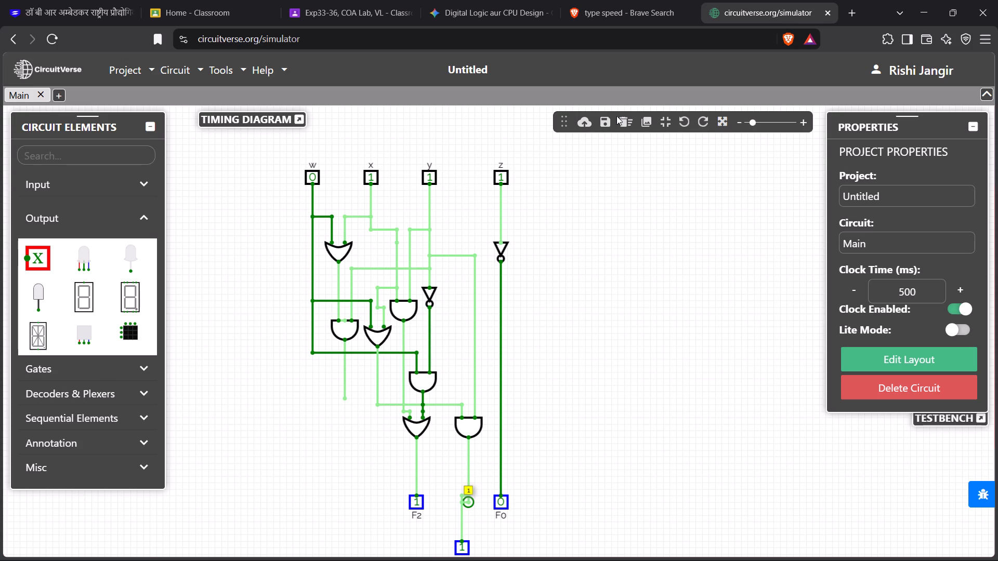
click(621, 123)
Move the new output up to the bend in its wire, in line with the F2 and F0 outputs.
drag(461, 551, 466, 509)
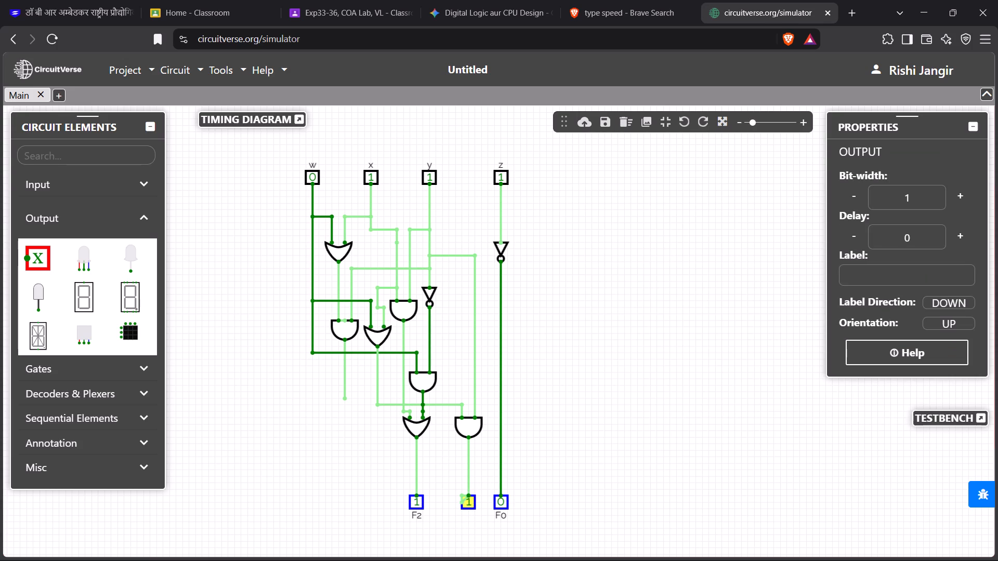
drag(466, 509, 463, 511)
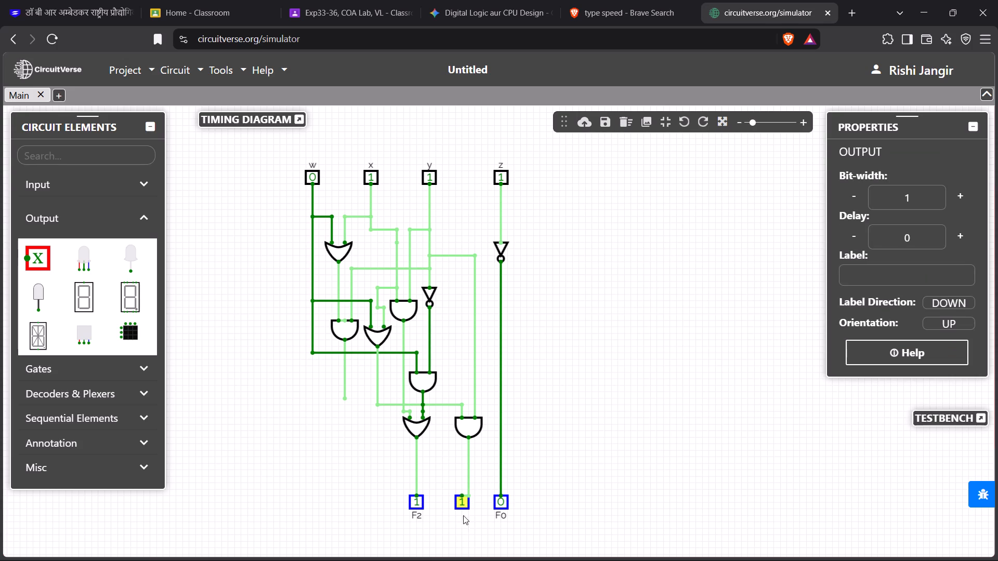
click(466, 528)
Label the new output between F2 and F0 as F1.
click(459, 504)
click(862, 269)
key(shift+f)
key(1)
click(623, 520)
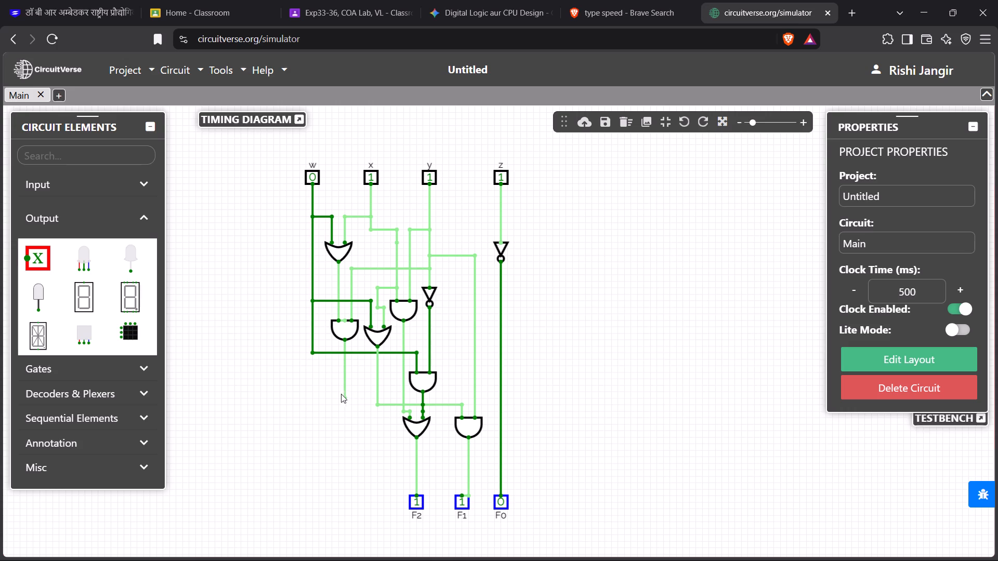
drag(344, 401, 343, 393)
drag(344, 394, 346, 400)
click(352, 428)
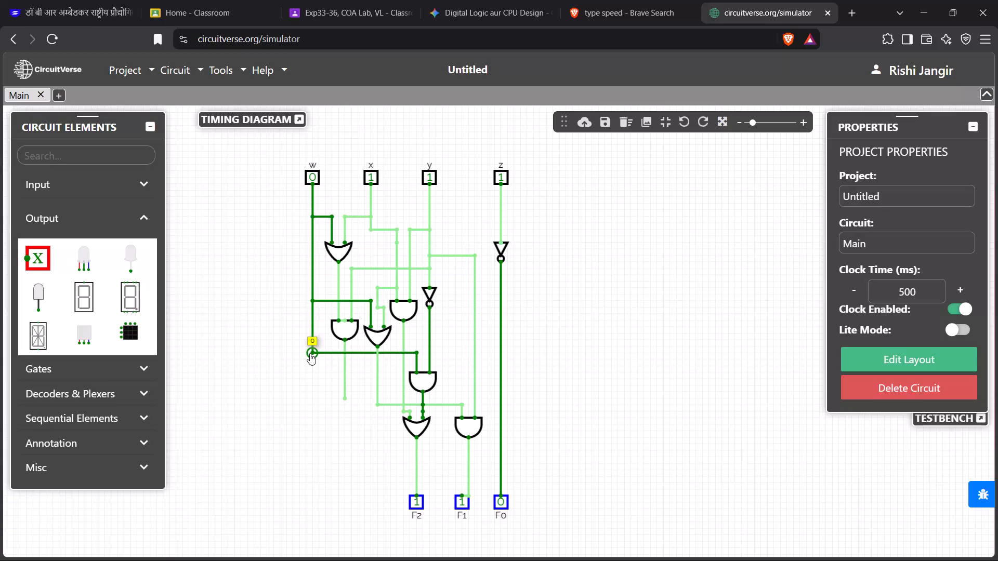
Run a branch wire from x down beside the w line, and extend the w wire down to a similar level.
drag(369, 205, 295, 220)
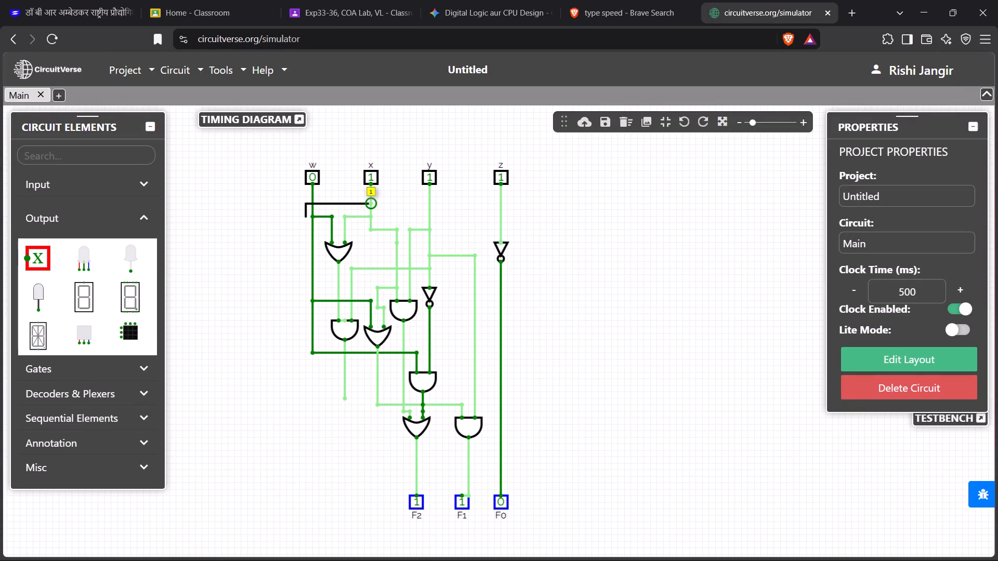
drag(295, 220, 293, 412)
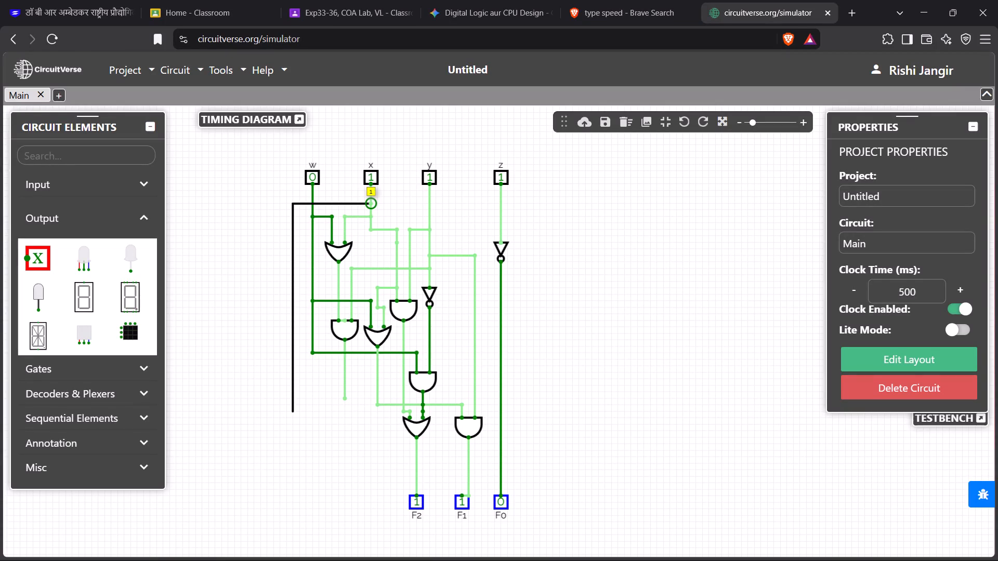
drag(293, 412, 294, 413)
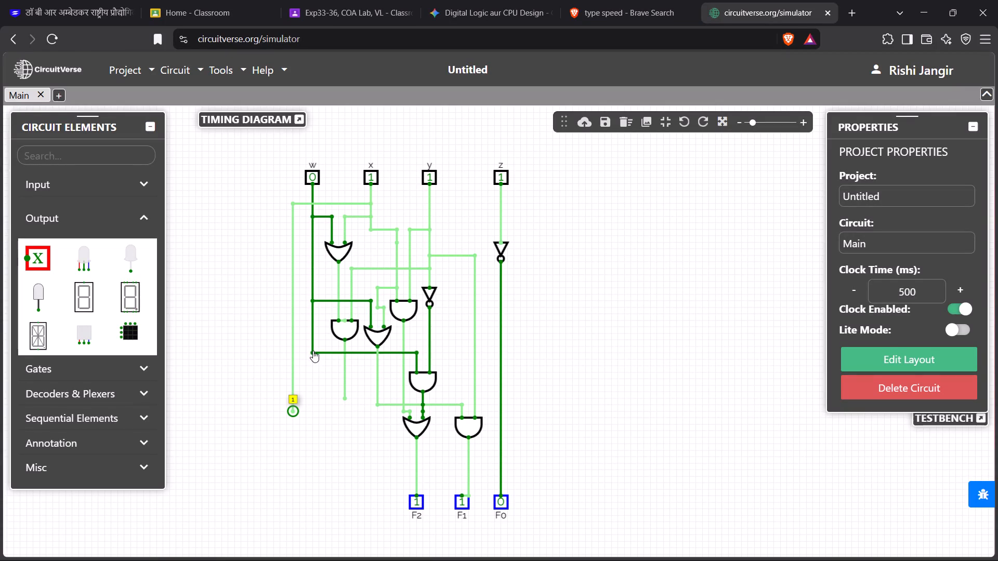
drag(313, 353, 309, 410)
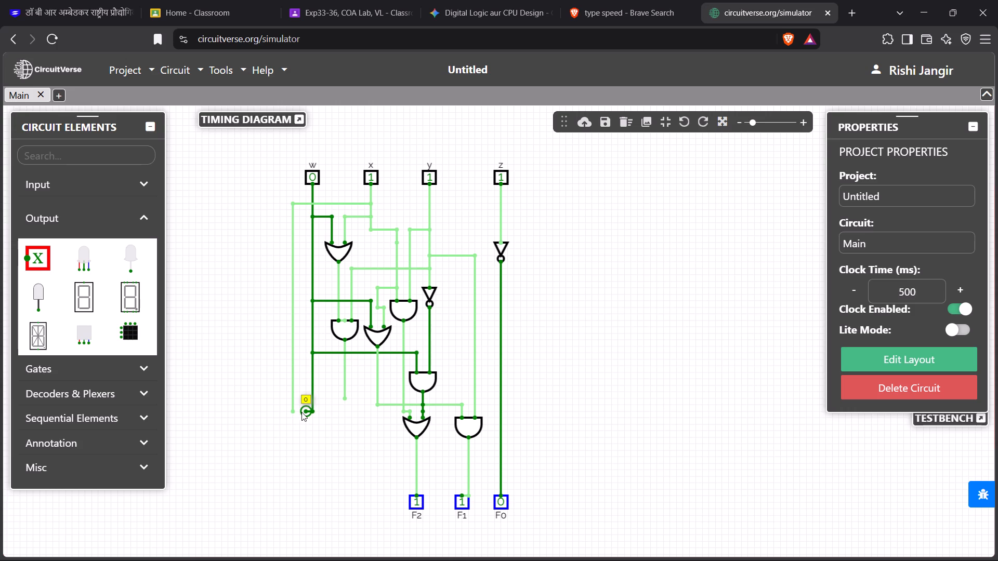
drag(304, 412, 311, 412)
drag(311, 412, 311, 411)
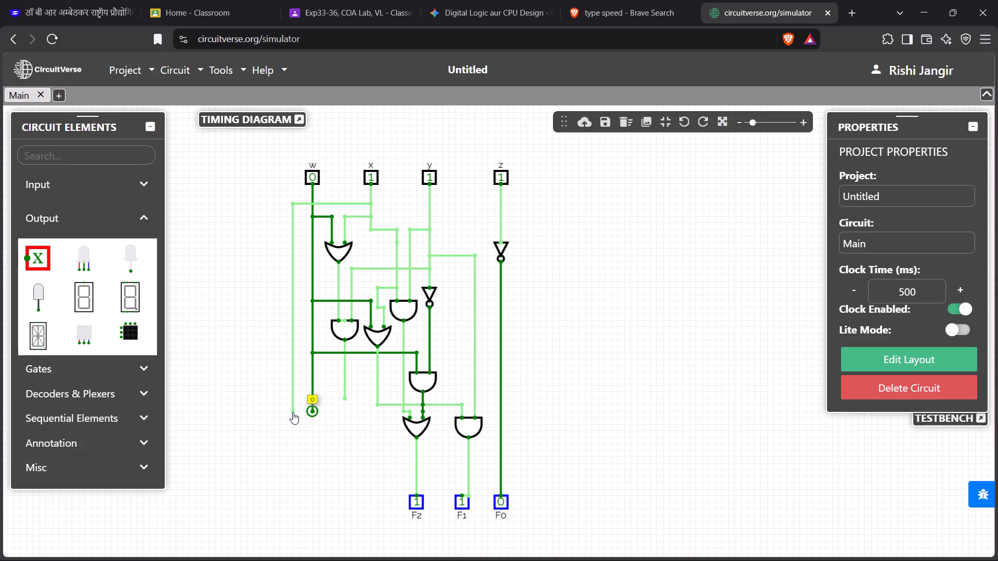
click(293, 412)
Place two NOT gates side by side below the ends of the x branch and w wires, both with direction DOWN.
click(79, 376)
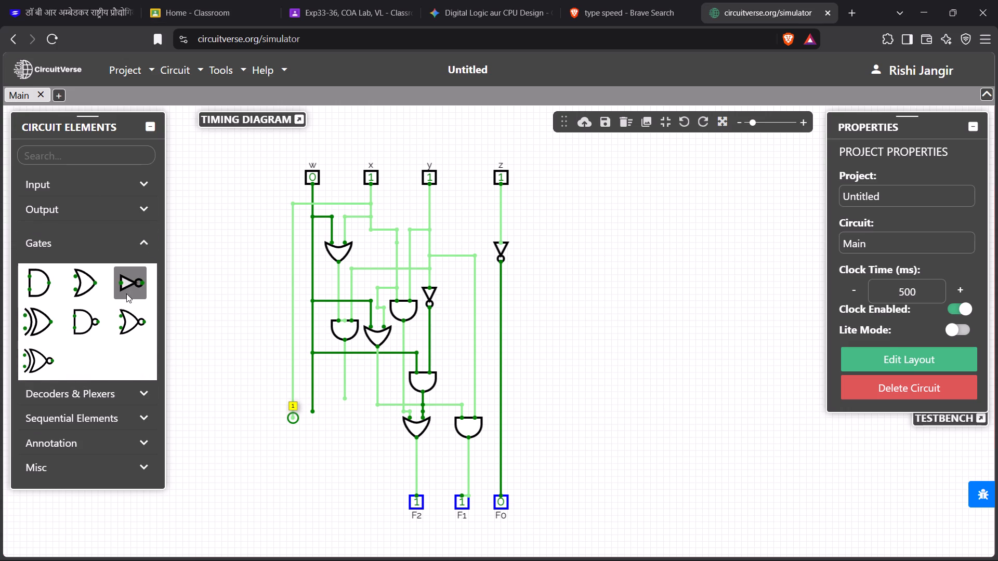
click(127, 288)
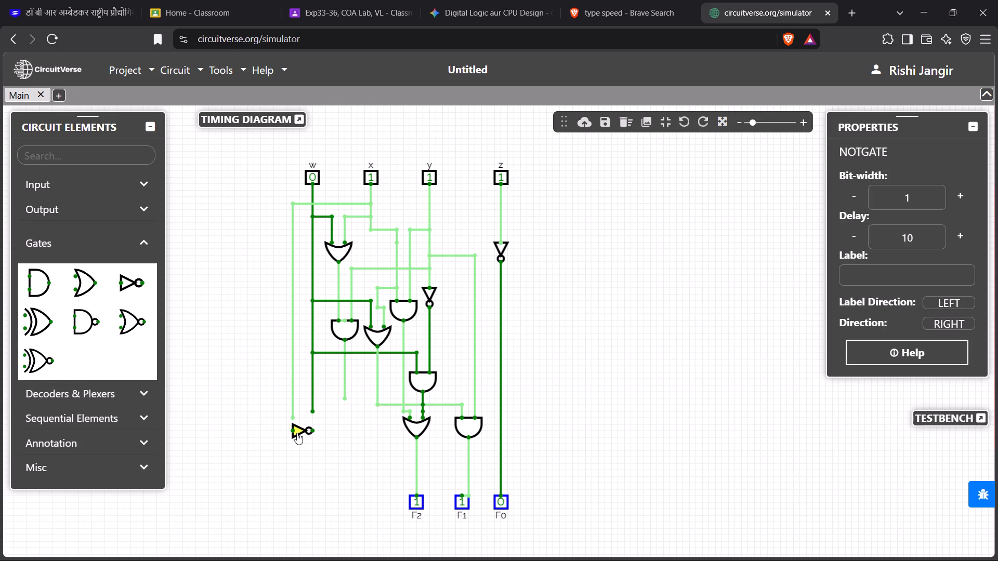
click(297, 433)
click(135, 278)
click(327, 429)
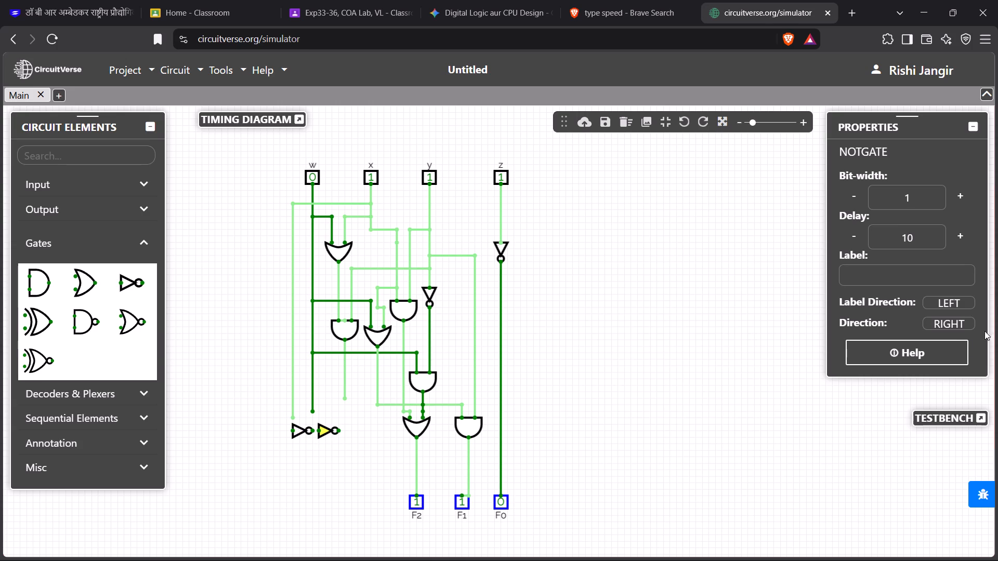
click(954, 326)
click(955, 360)
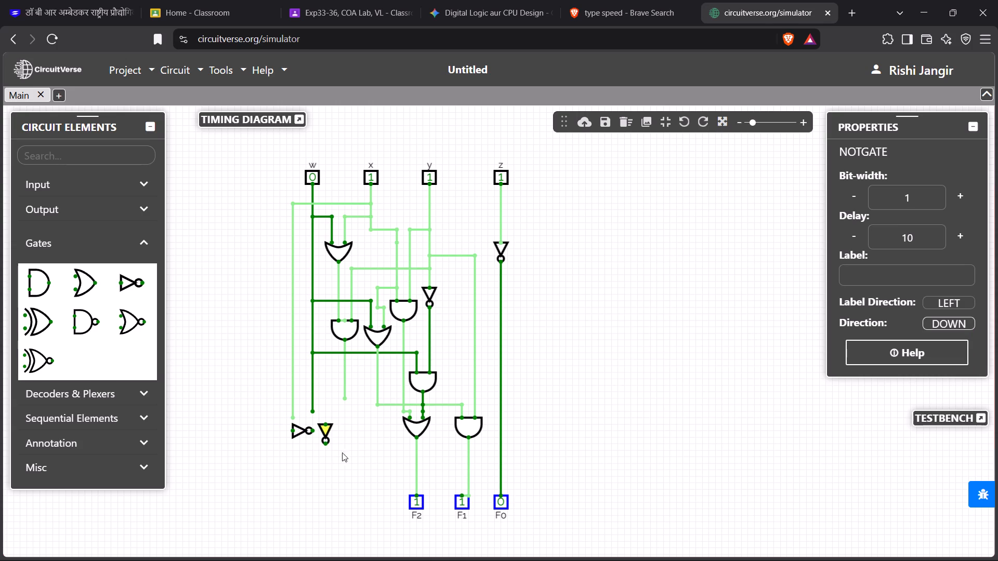
click(300, 430)
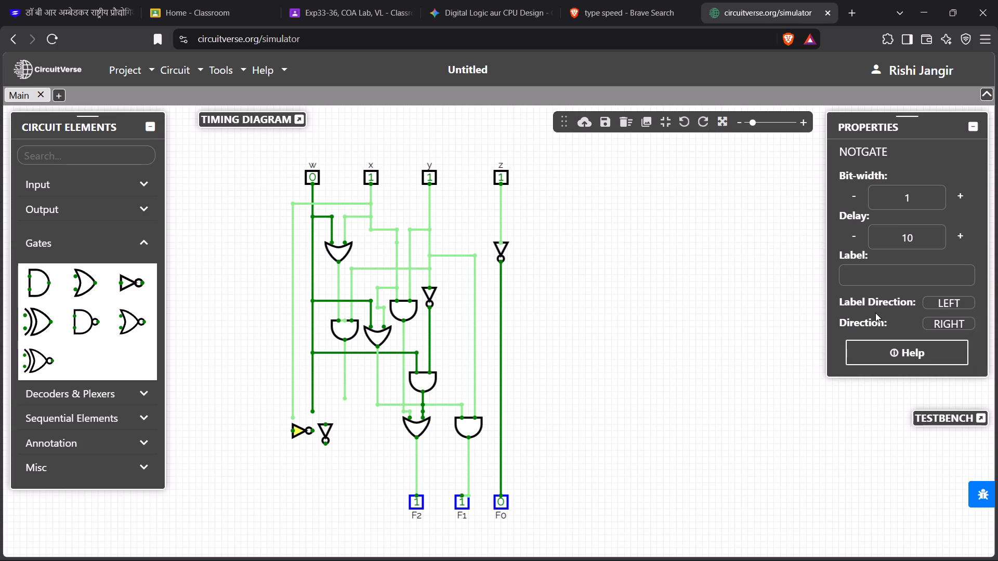
click(930, 320)
click(939, 357)
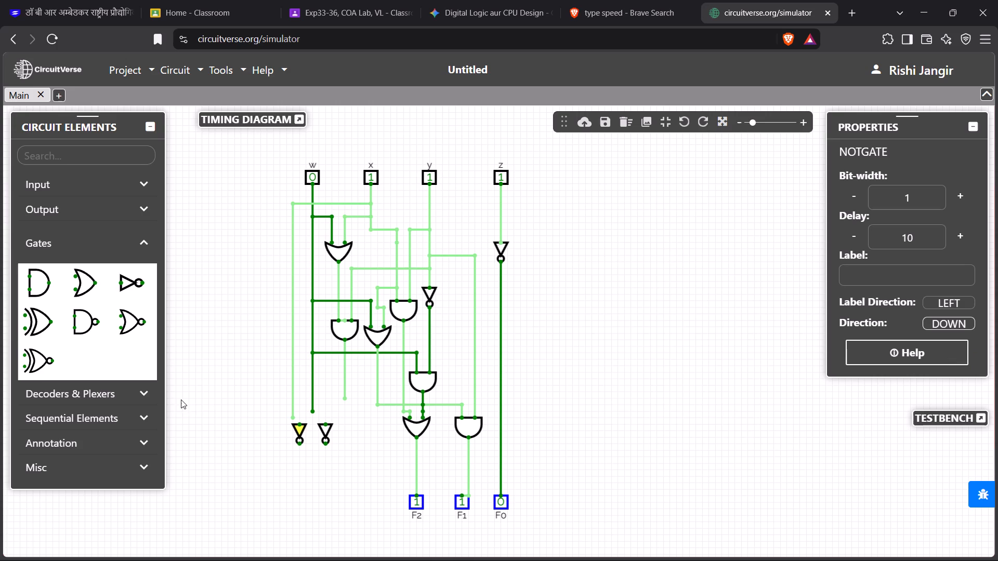
Move the two NOT gates so their inputs meet the ends of the x branch and w wires.
drag(303, 429, 295, 424)
drag(324, 430, 314, 421)
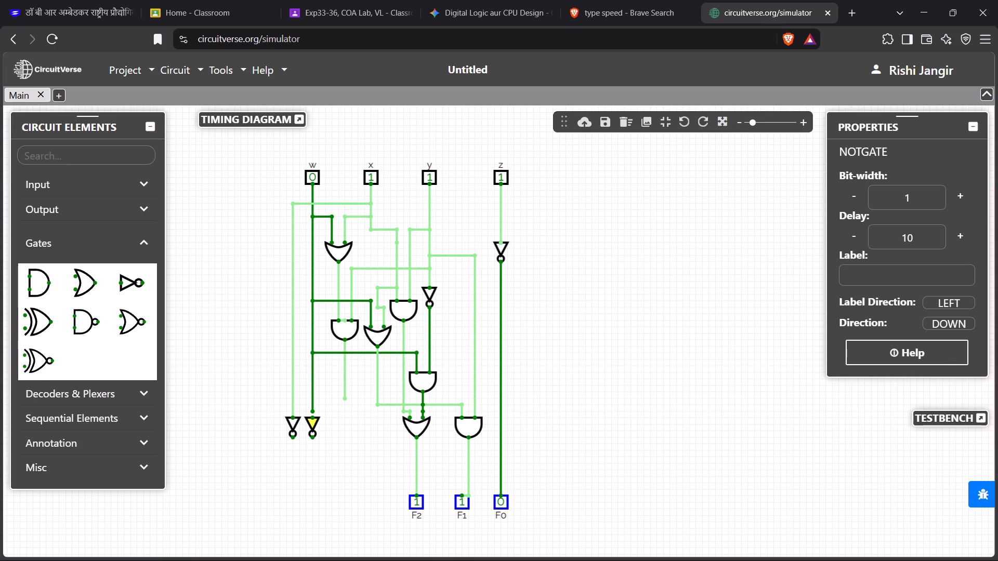
drag(314, 421, 315, 418)
click(321, 439)
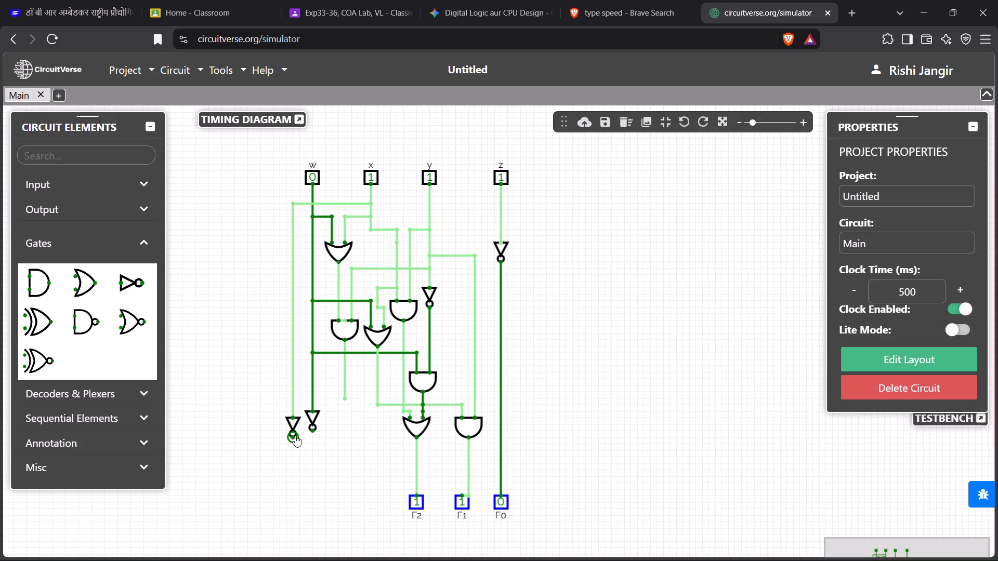
Place a two-input AND gate with direction DOWN below the two NOT gates and wire their outputs to its inputs.
drag(294, 436, 298, 452)
drag(313, 432, 313, 453)
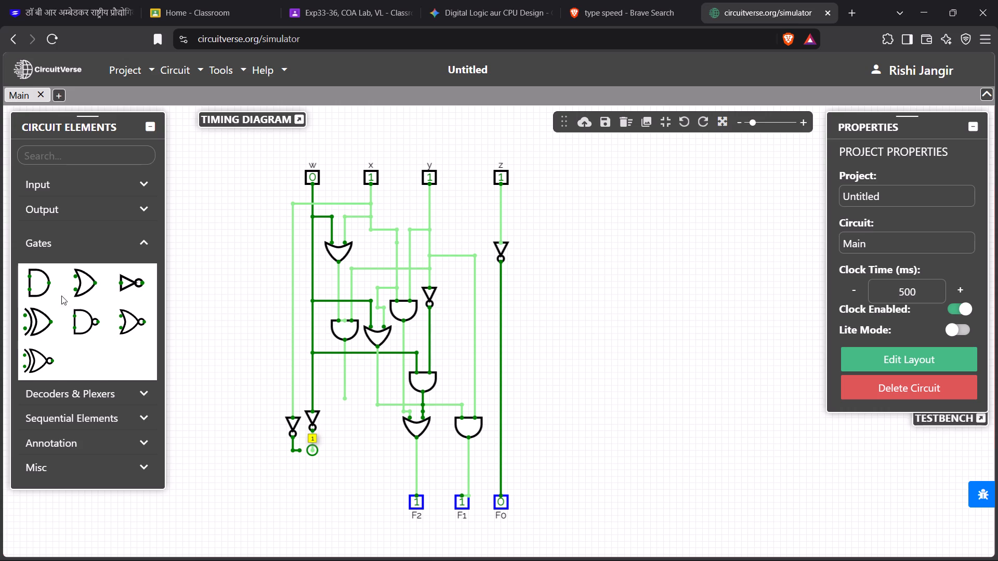
click(44, 286)
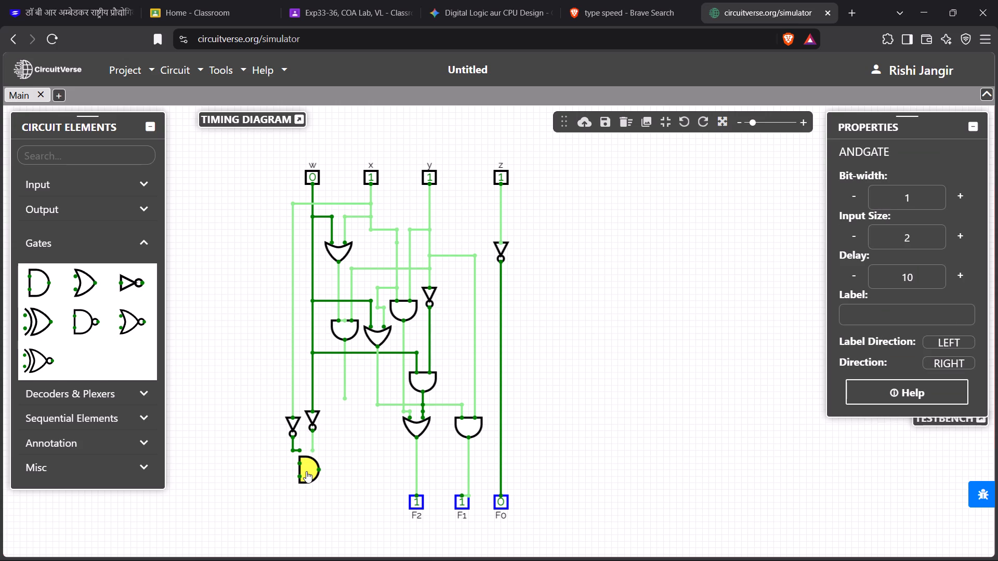
click(307, 472)
click(954, 366)
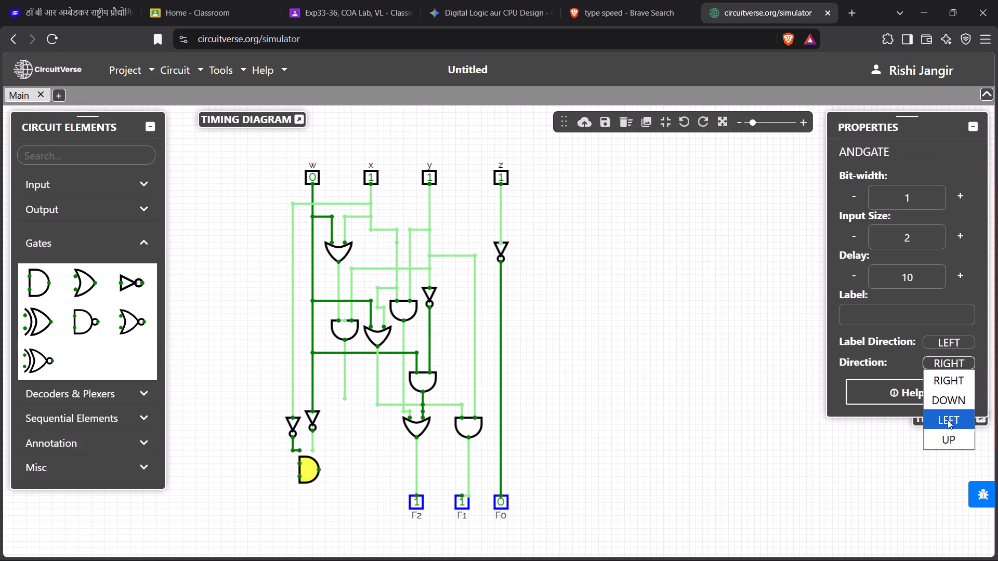
click(947, 398)
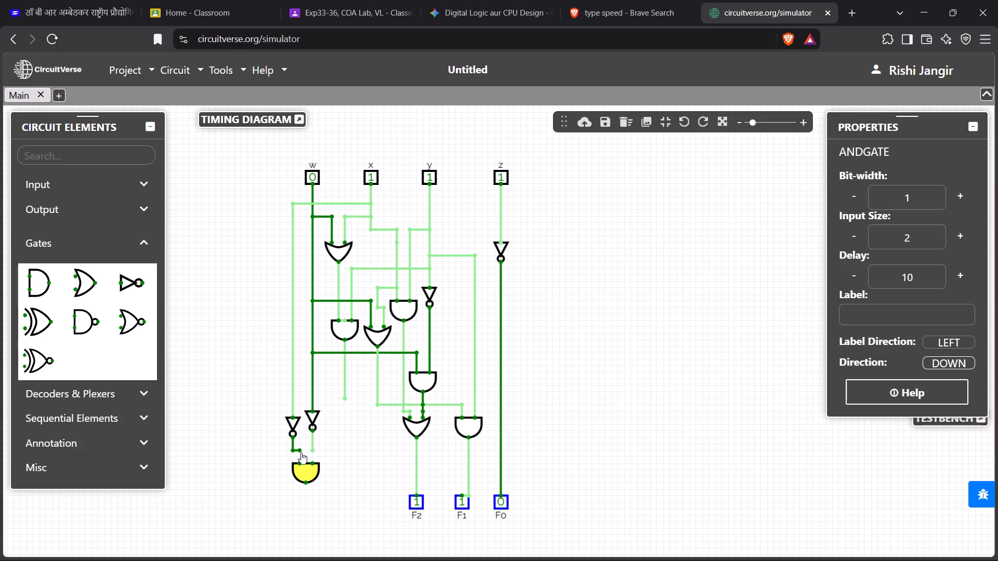
drag(300, 452, 301, 463)
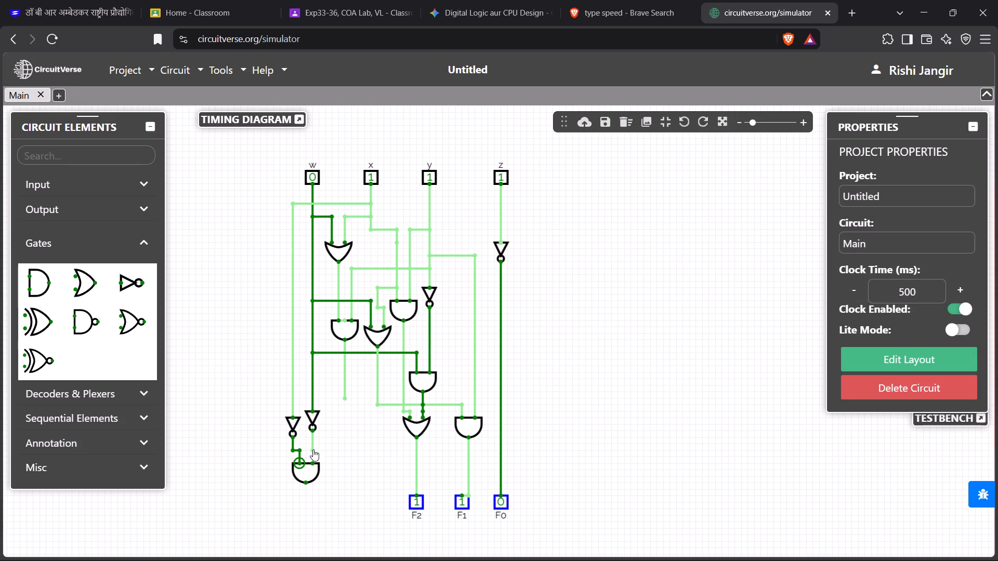
drag(313, 449, 311, 462)
click(325, 511)
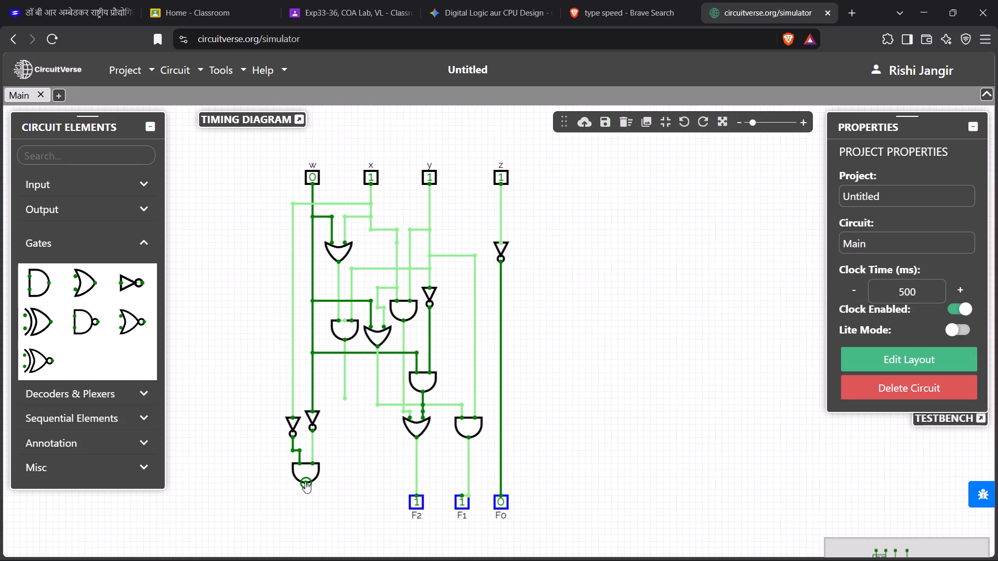
Wire the new AND gate's output downward and attach an Output element with orientation UP to the wire's end.
drag(305, 482, 305, 501)
click(286, 508)
click(48, 198)
click(24, 253)
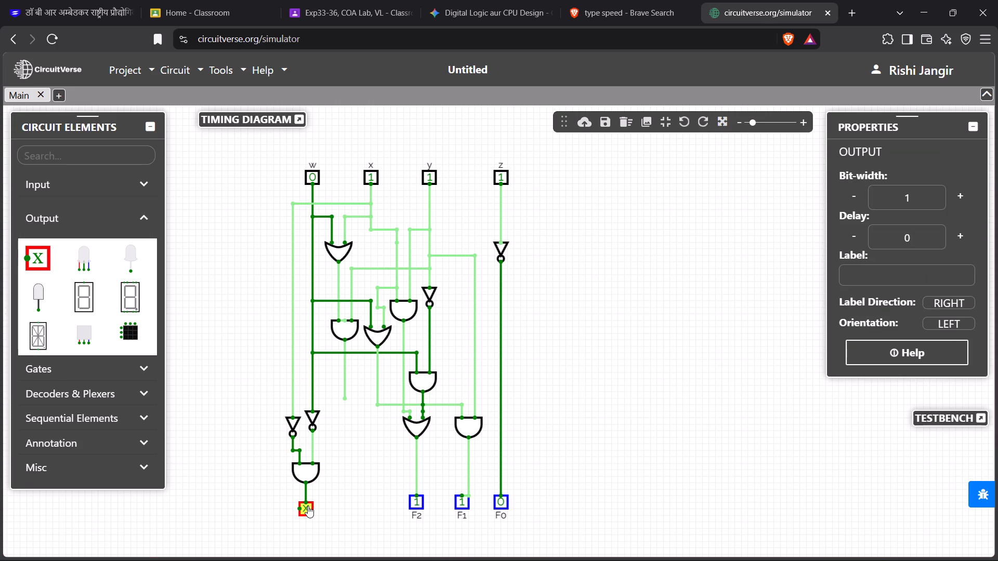
click(313, 512)
click(954, 318)
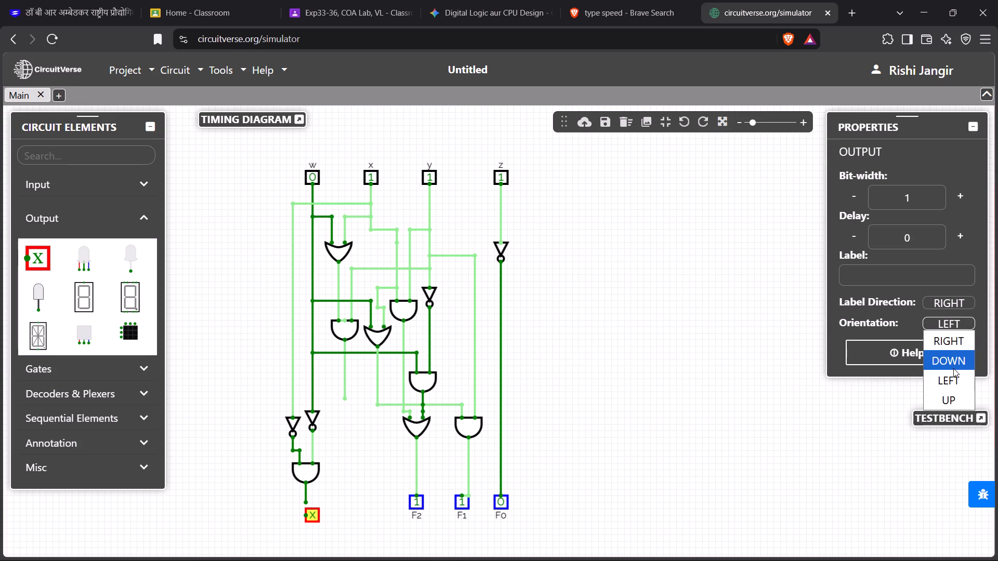
click(941, 402)
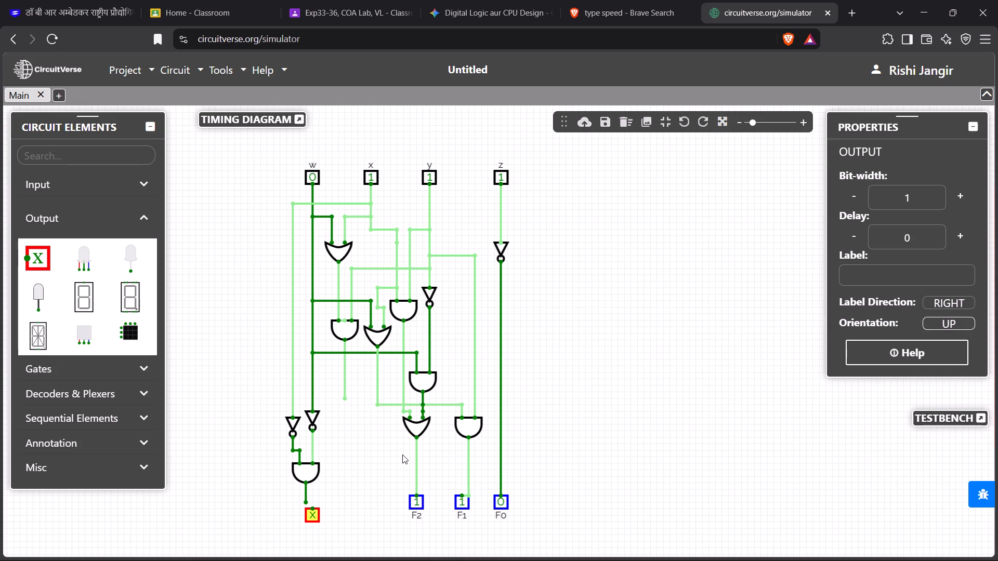
drag(313, 517, 307, 508)
click(334, 515)
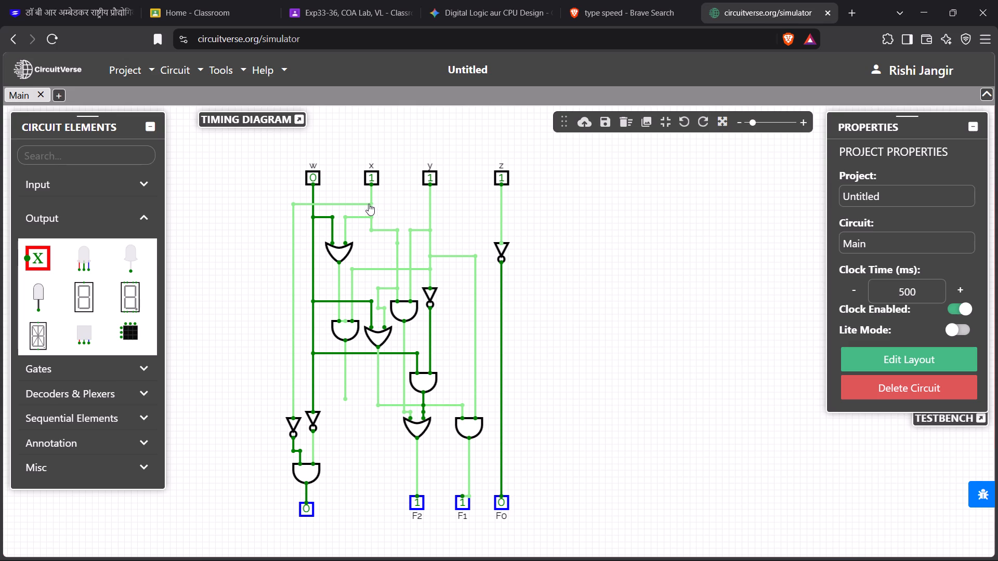
Extend the horizontal branch wire from x across to the y wire.
drag(370, 203, 430, 207)
drag(357, 202, 372, 206)
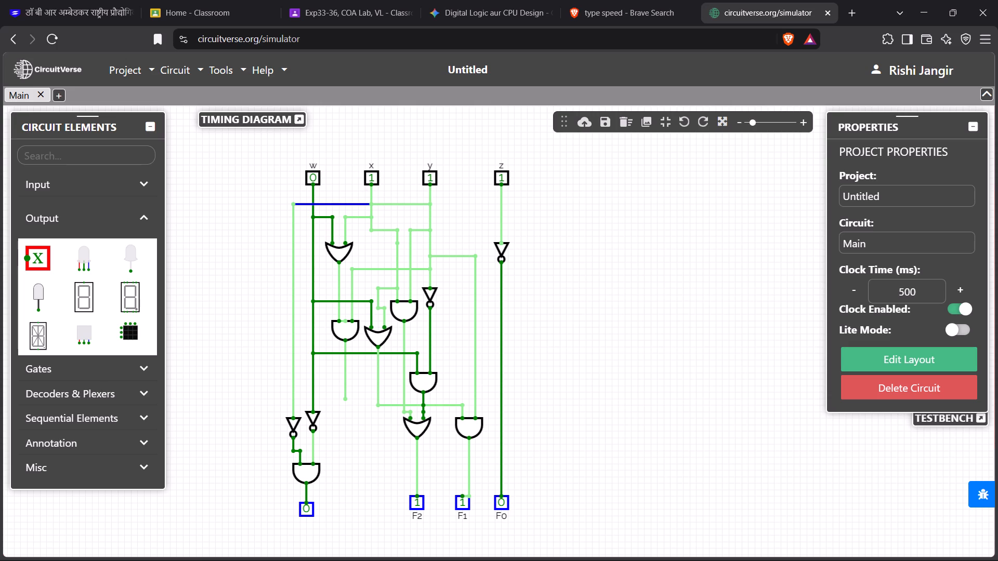
drag(372, 206, 429, 206)
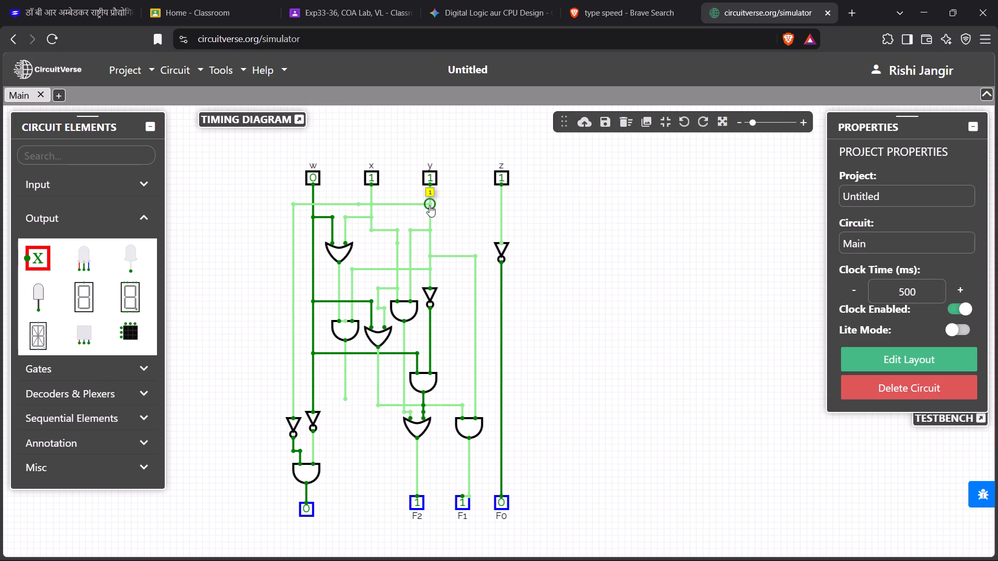
click(404, 209)
Test the circuit by toggling w to 1, y to 0, and w back to 0.
click(314, 176)
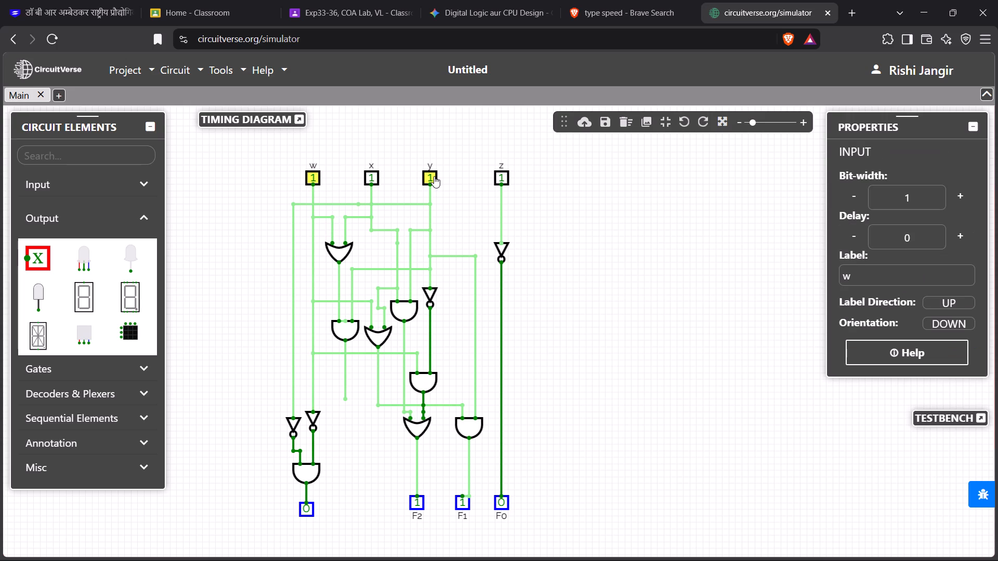
click(434, 176)
click(310, 179)
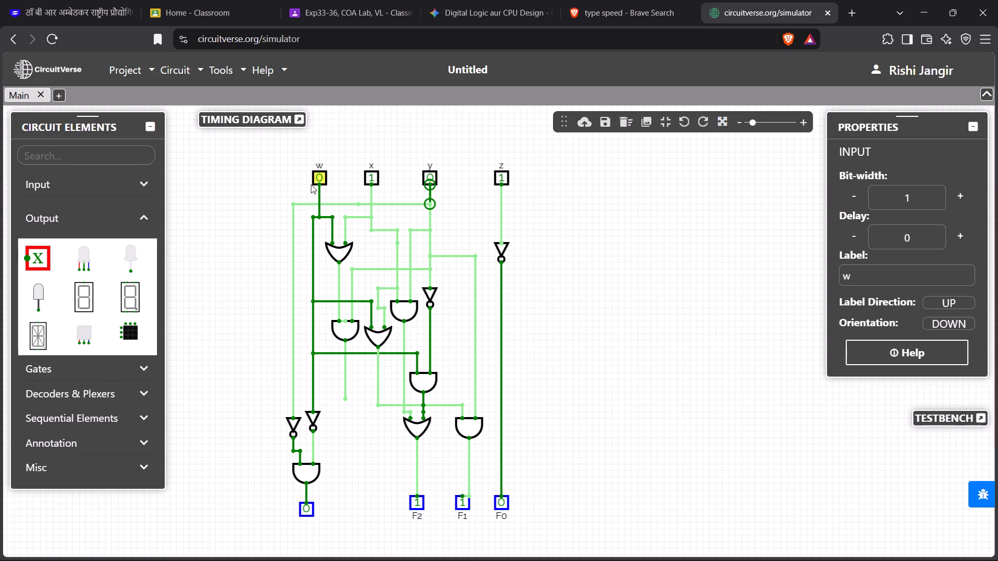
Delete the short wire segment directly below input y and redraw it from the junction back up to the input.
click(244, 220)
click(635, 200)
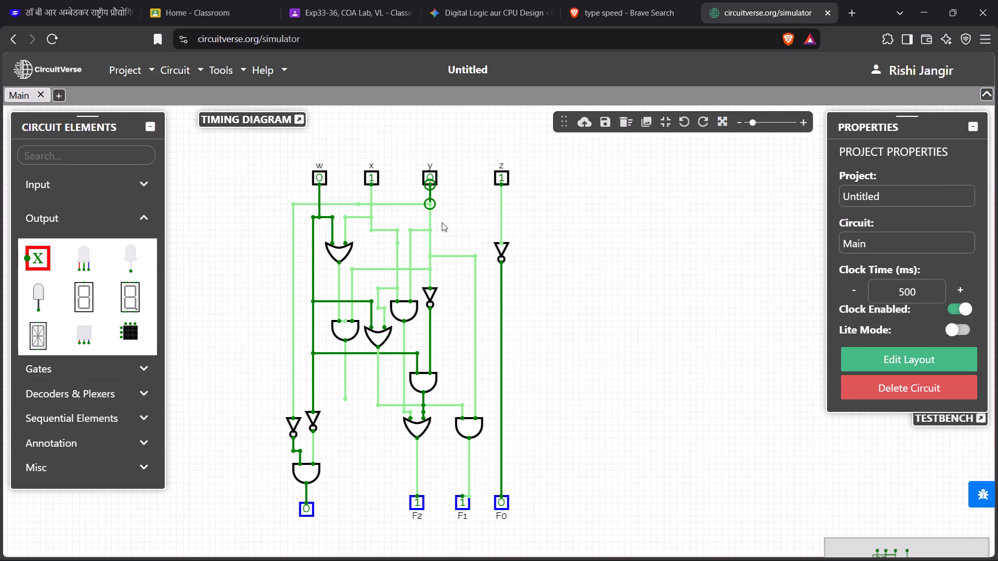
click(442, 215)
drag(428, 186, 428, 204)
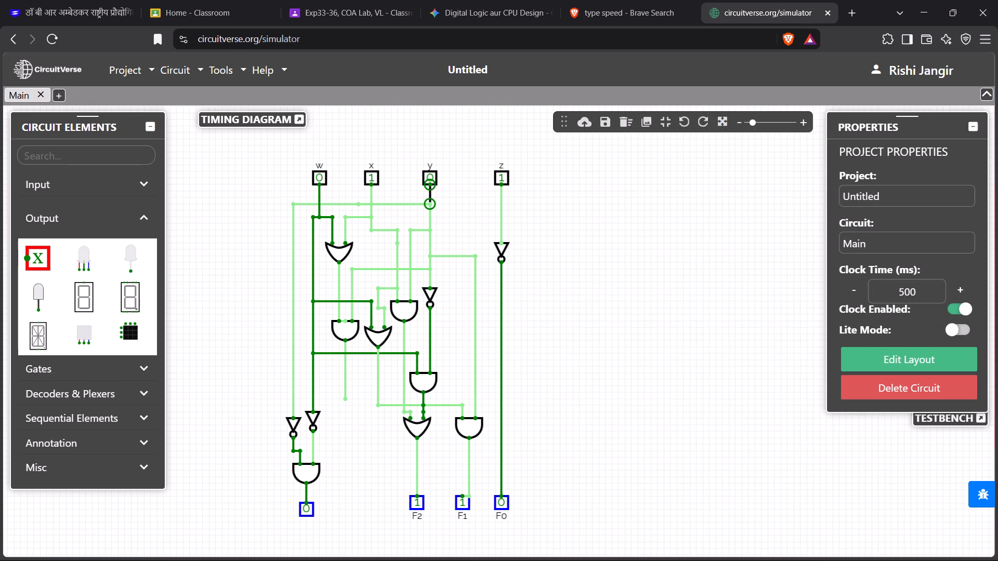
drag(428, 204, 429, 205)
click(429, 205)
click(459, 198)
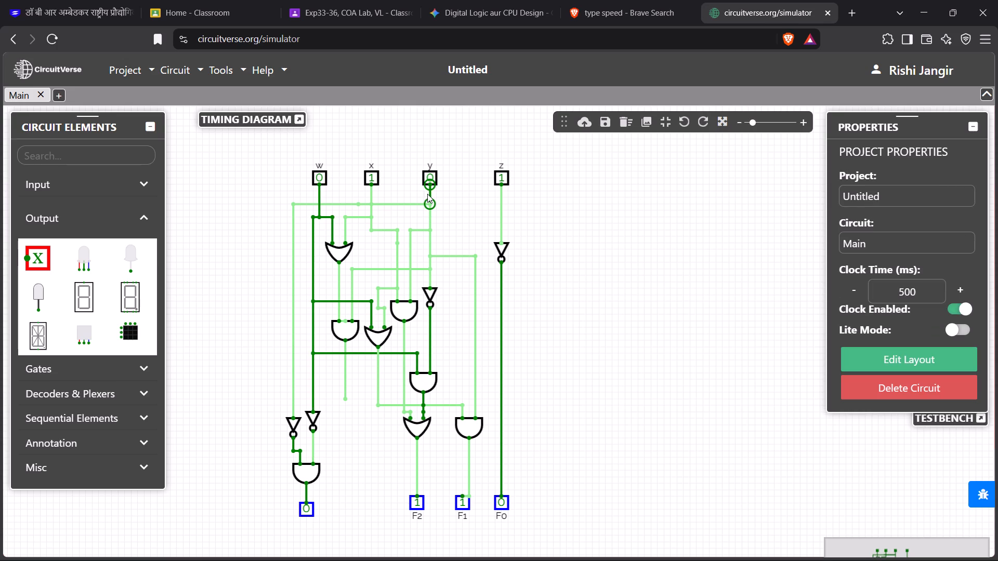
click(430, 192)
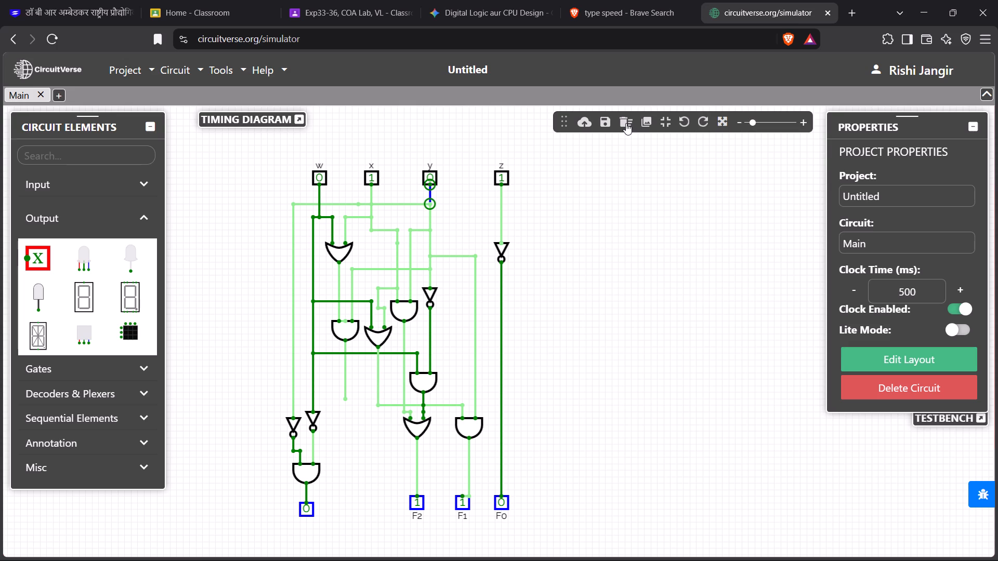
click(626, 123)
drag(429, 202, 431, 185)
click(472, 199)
Delete the vertical wire feeding the leftmost NOT gate and the horizontal branch linking it to the x and y wires.
click(293, 379)
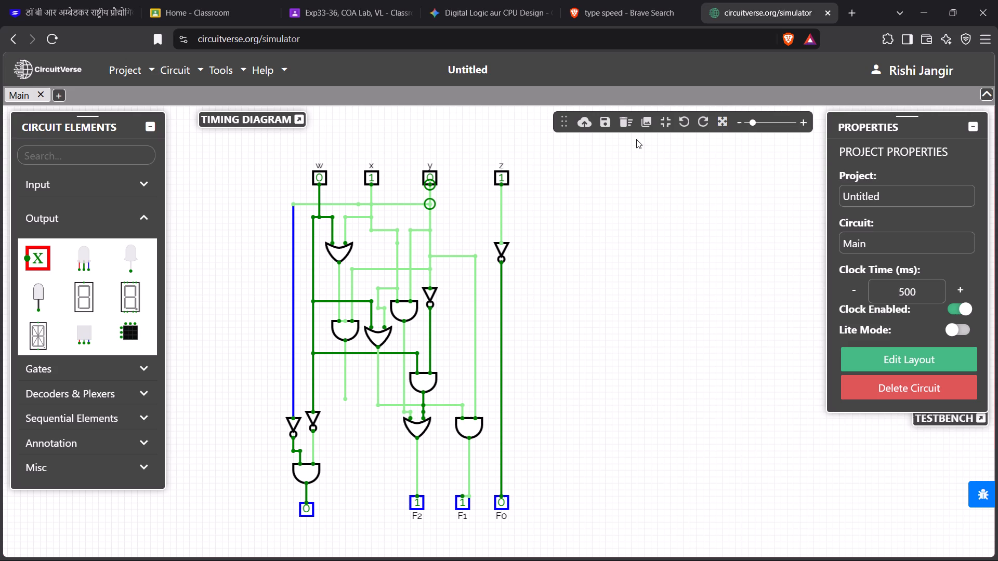
click(622, 122)
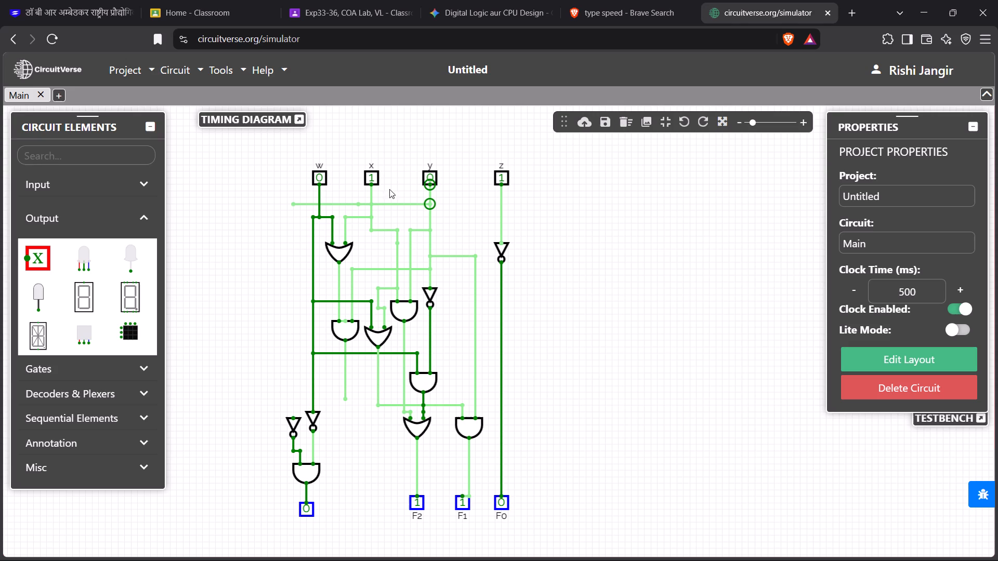
click(377, 204)
click(390, 205)
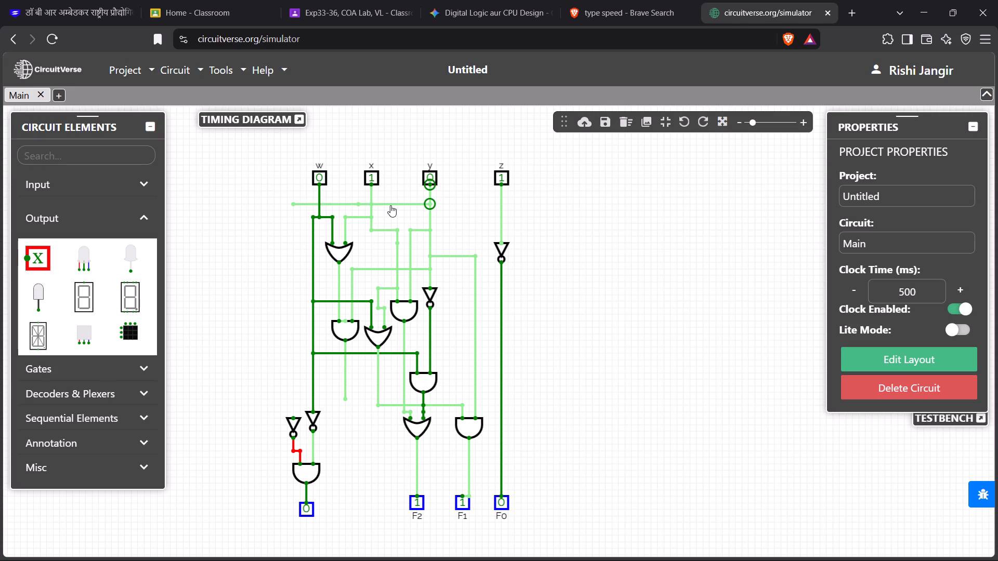
click(391, 205)
click(347, 201)
click(620, 118)
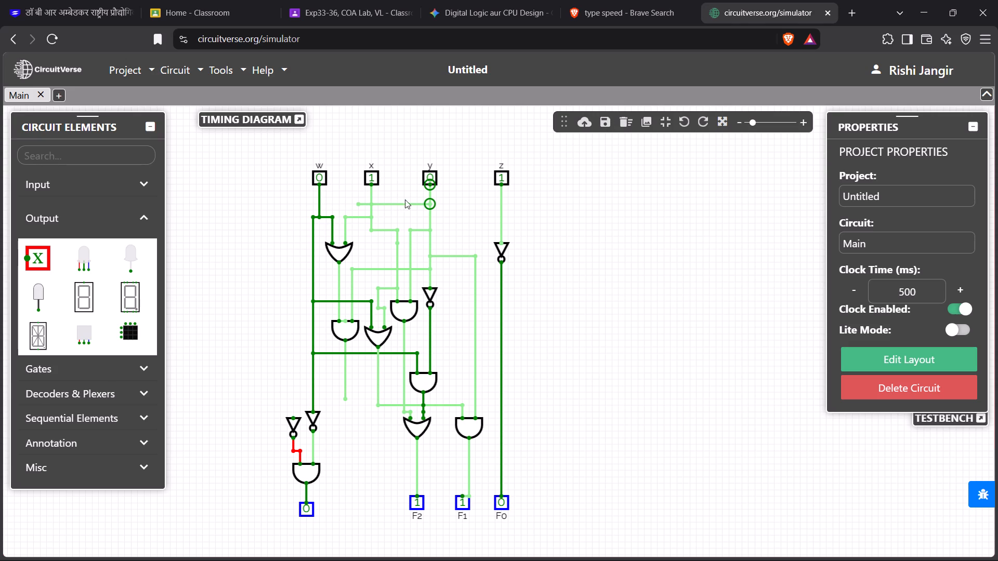
click(409, 204)
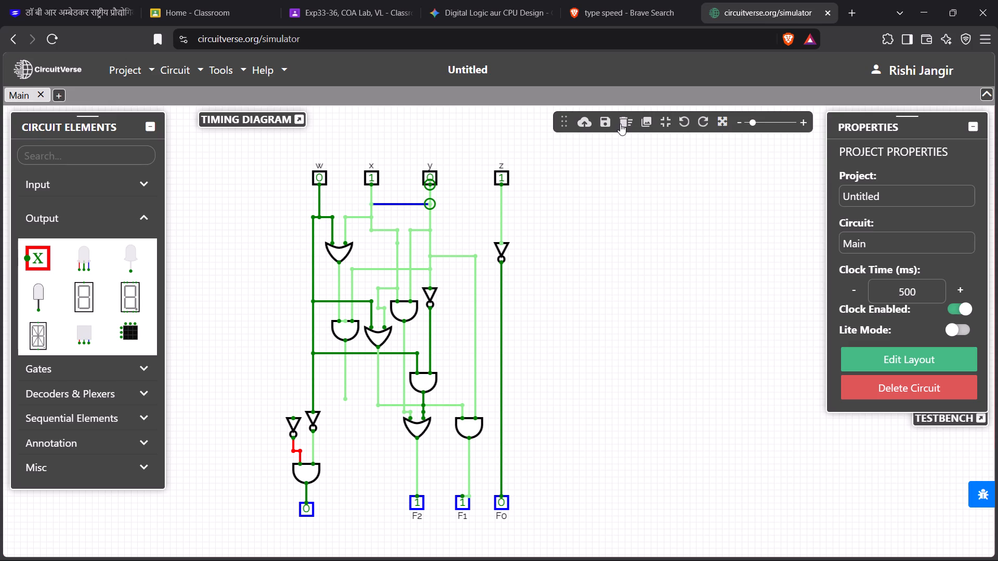
click(623, 124)
Wire the junction below y up and over the w and x inputs and down to the leftmost NOT gate's input.
drag(429, 202, 417, 202)
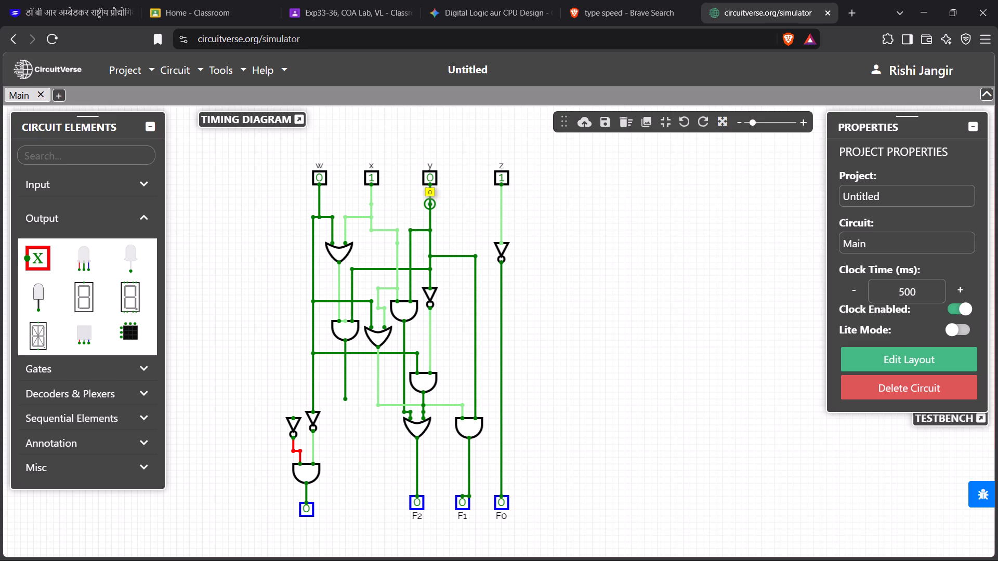
drag(417, 202, 387, 204)
drag(387, 204, 381, 145)
drag(381, 145, 403, 145)
drag(403, 145, 284, 159)
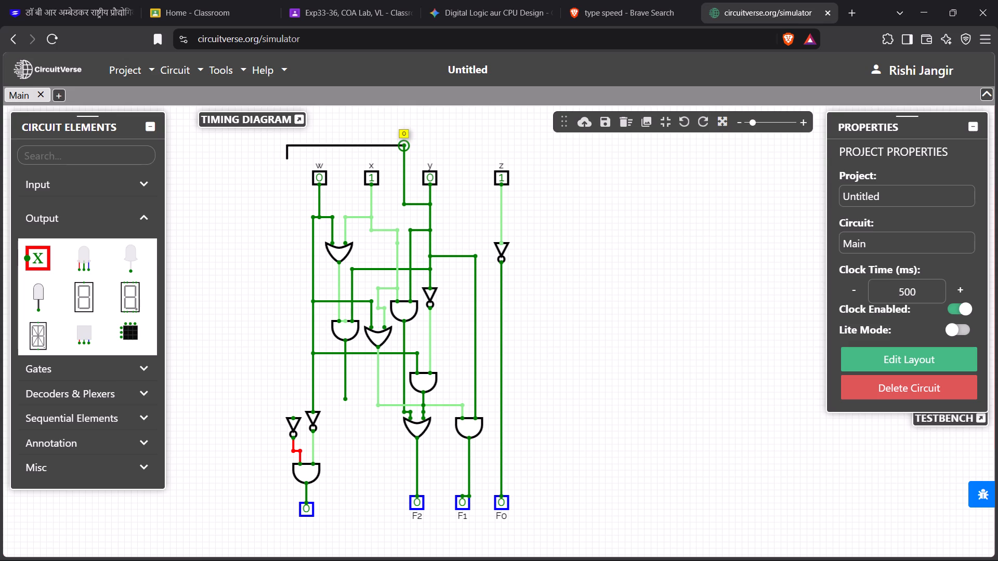
drag(284, 159, 278, 331)
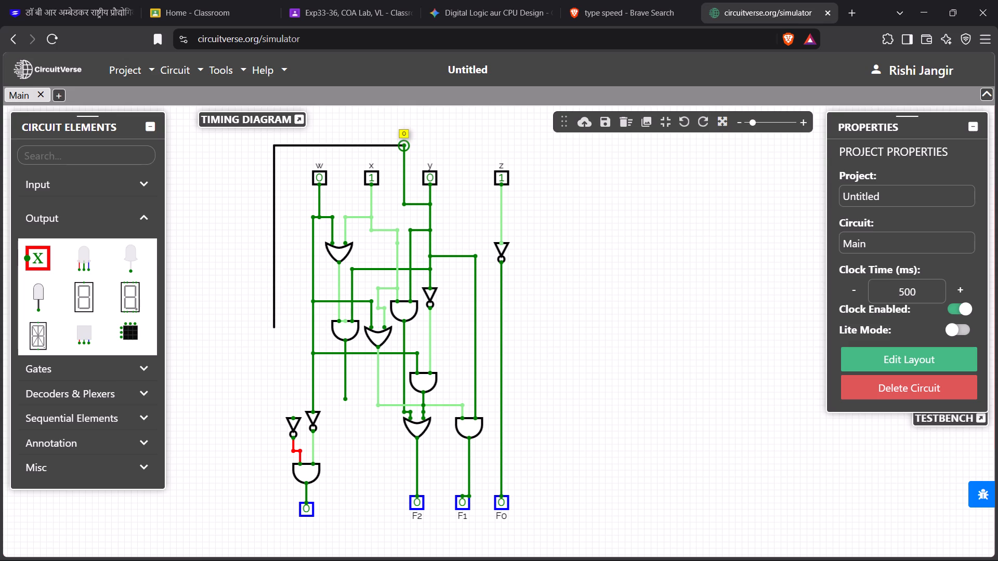
drag(278, 331, 298, 416)
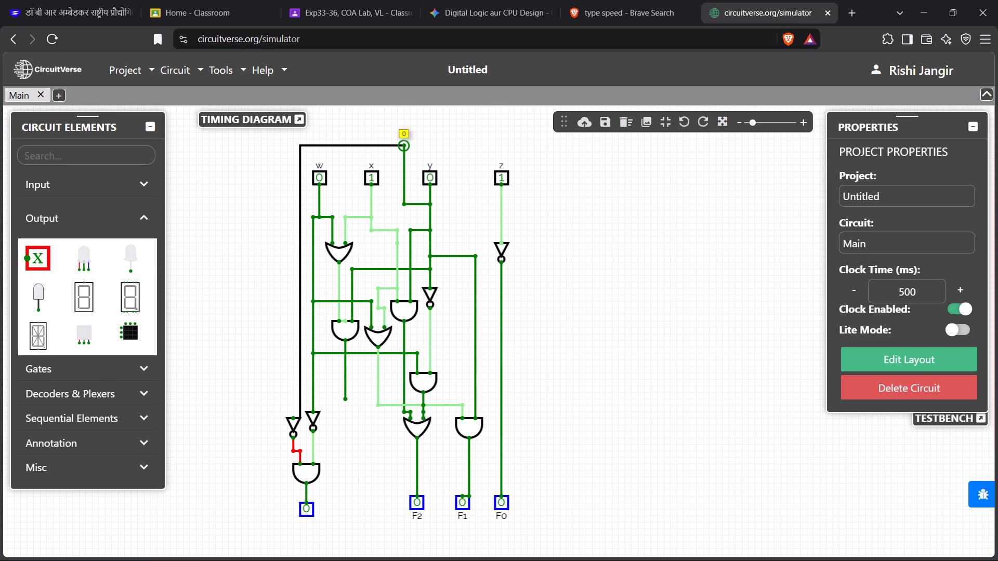
drag(298, 416, 295, 418)
click(247, 326)
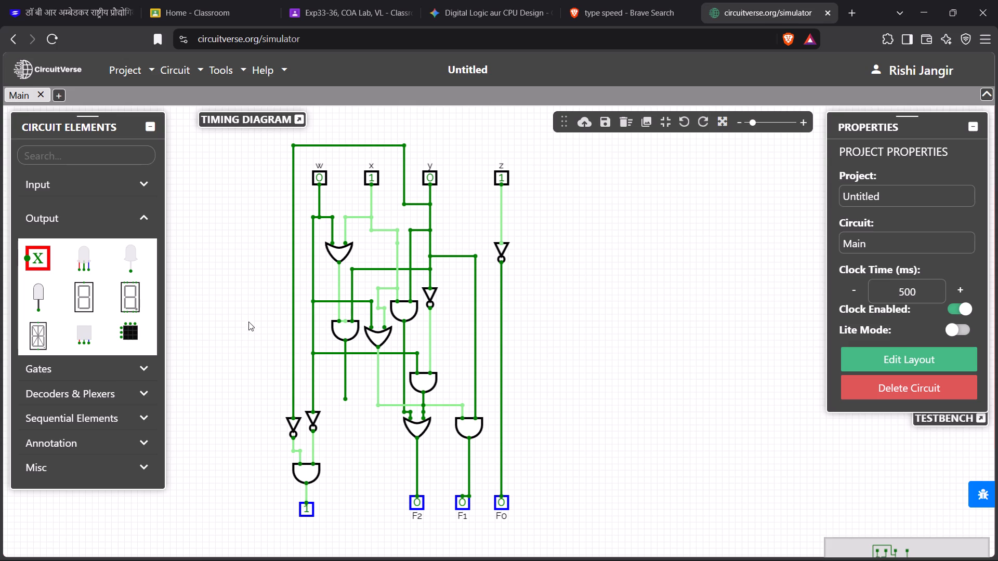
click(573, 299)
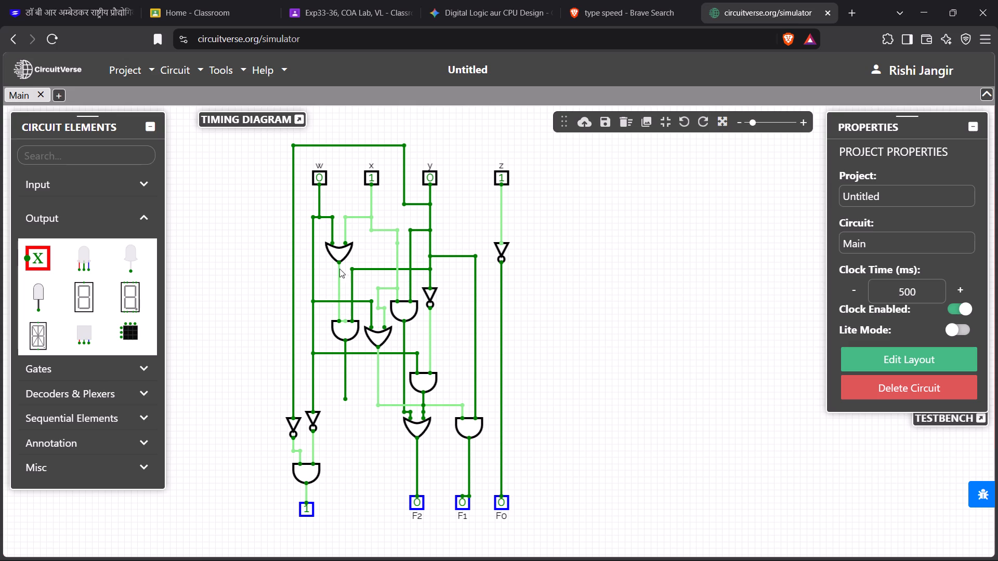
Delete the upper OR gate fed by w and x, together with its leftover wire stub from w.
click(332, 216)
click(345, 252)
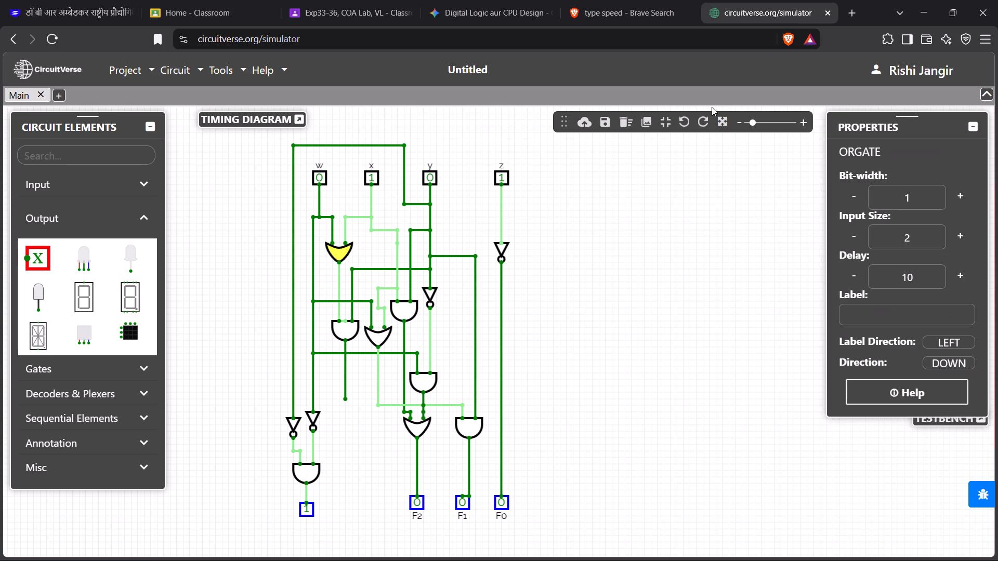
click(621, 122)
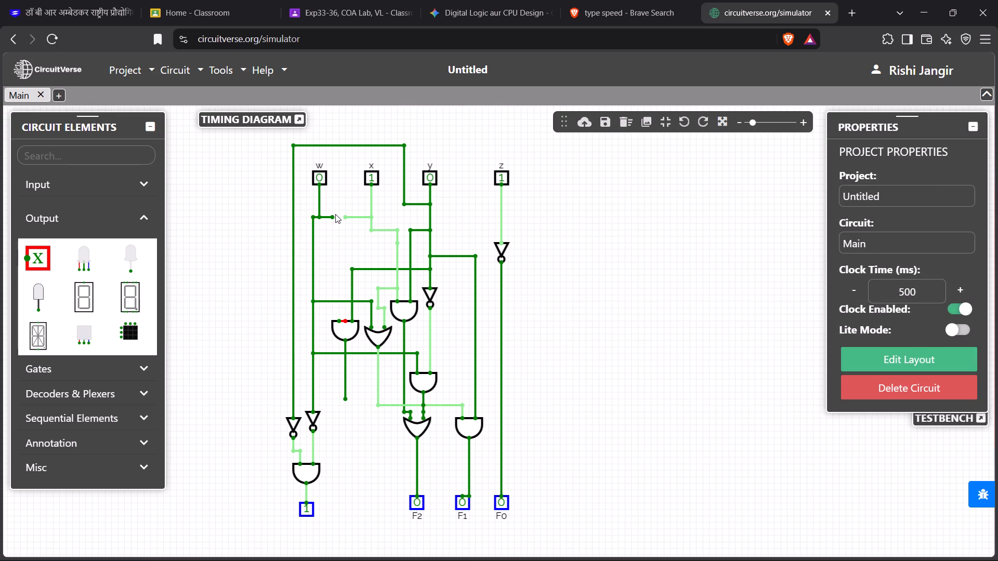
click(327, 215)
click(623, 121)
Delete the AND gate with the unconnected output, its horizontal branch from y, and the leftover wire stub from x.
click(343, 329)
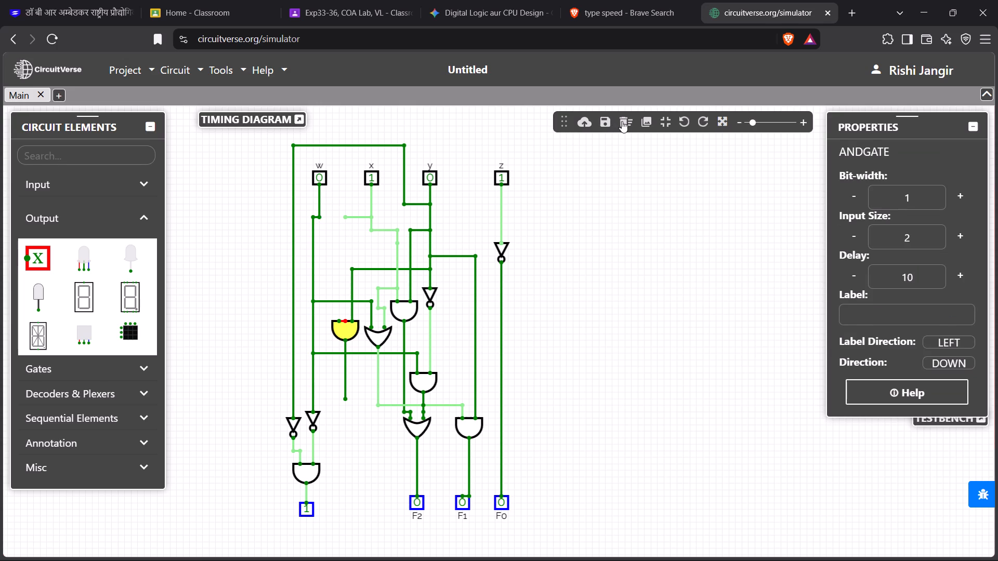
click(622, 121)
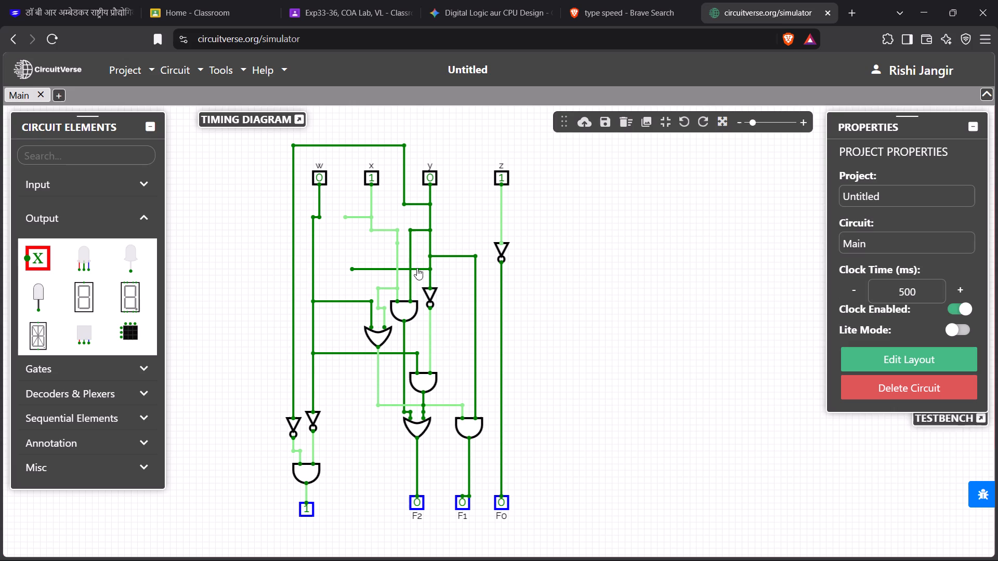
click(418, 266)
click(623, 119)
click(359, 220)
click(625, 125)
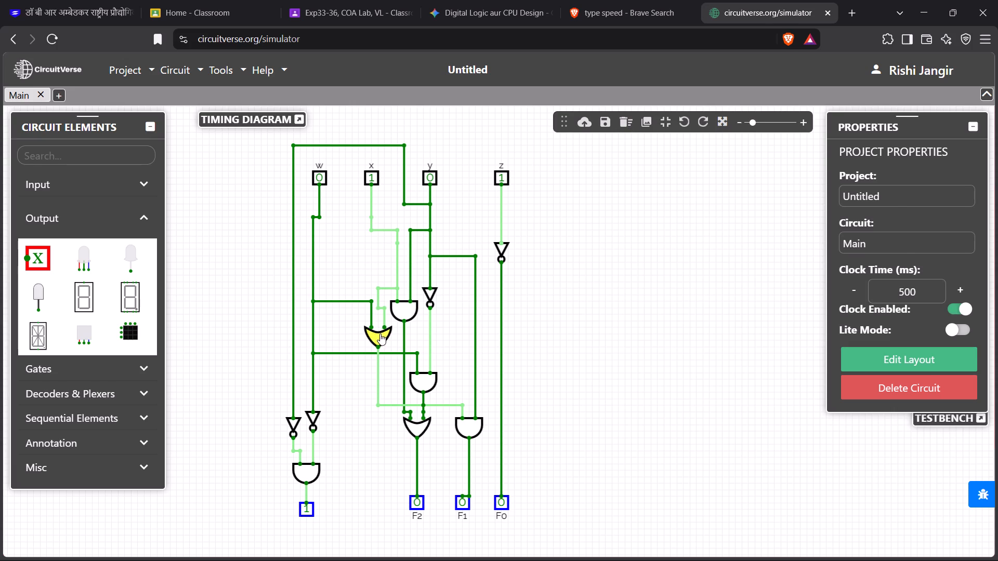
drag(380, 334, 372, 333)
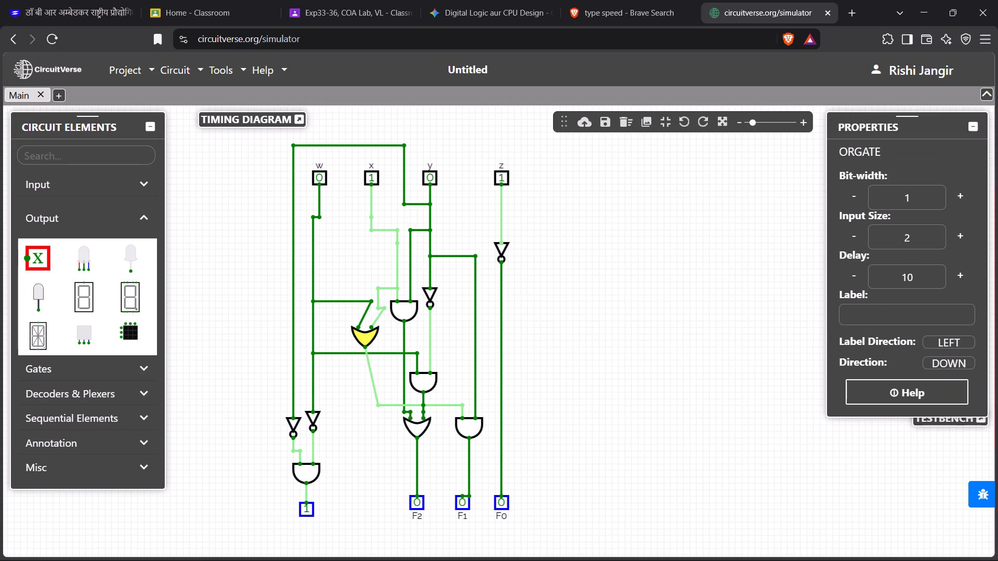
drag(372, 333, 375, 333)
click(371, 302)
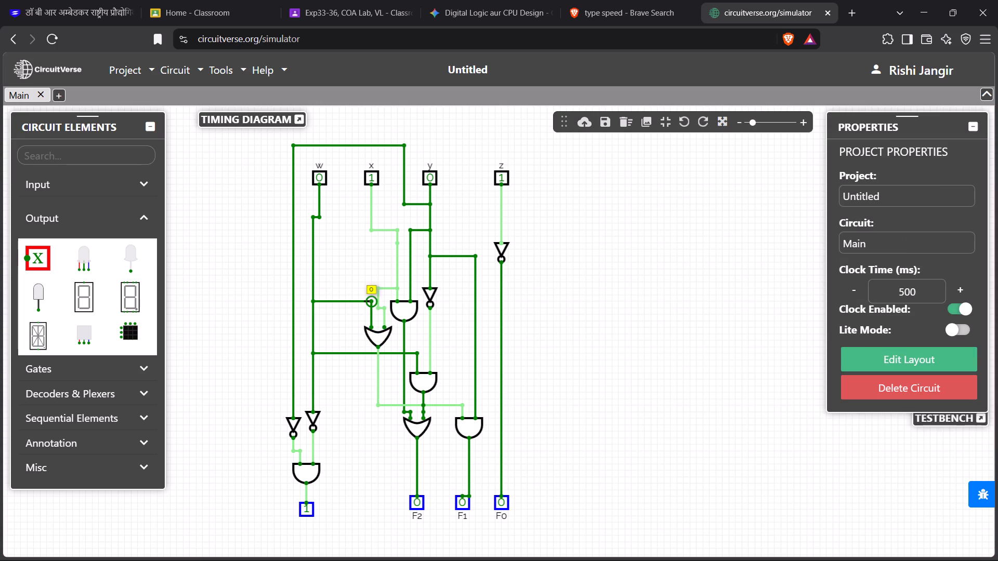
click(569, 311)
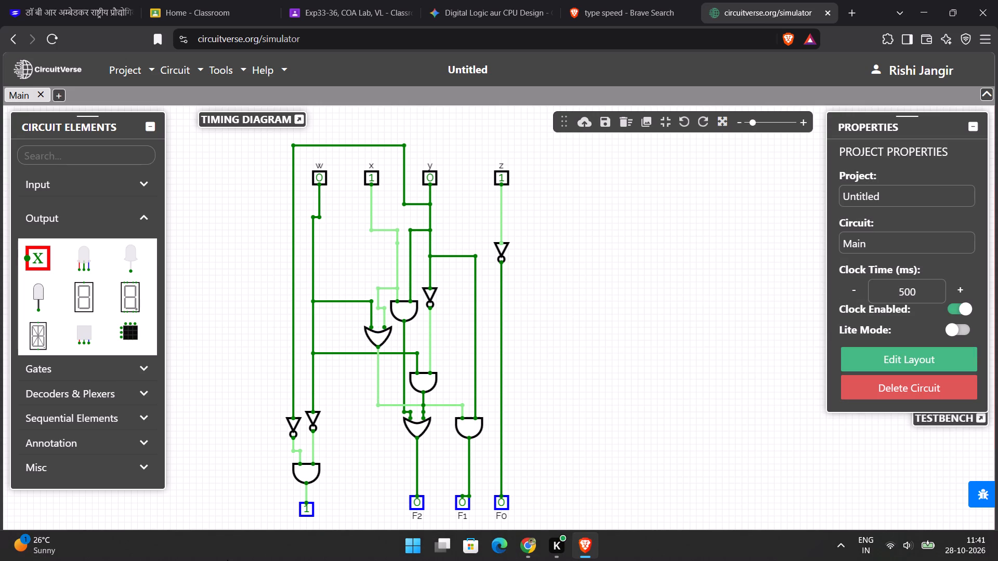
Label the unnamed output below the leftmost AND gate F3.
click(304, 511)
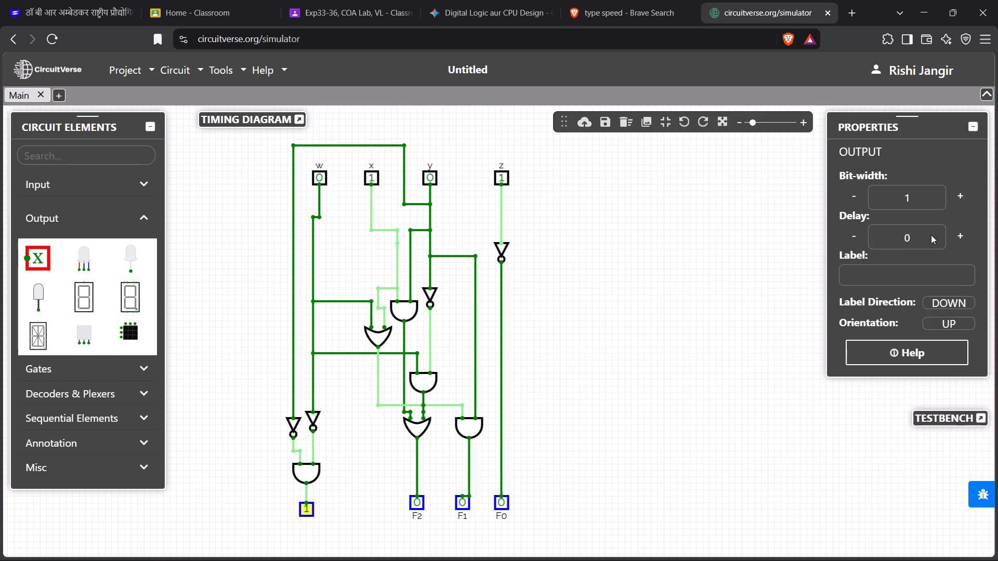
click(889, 283)
key(shift+f)
key(3)
click(692, 338)
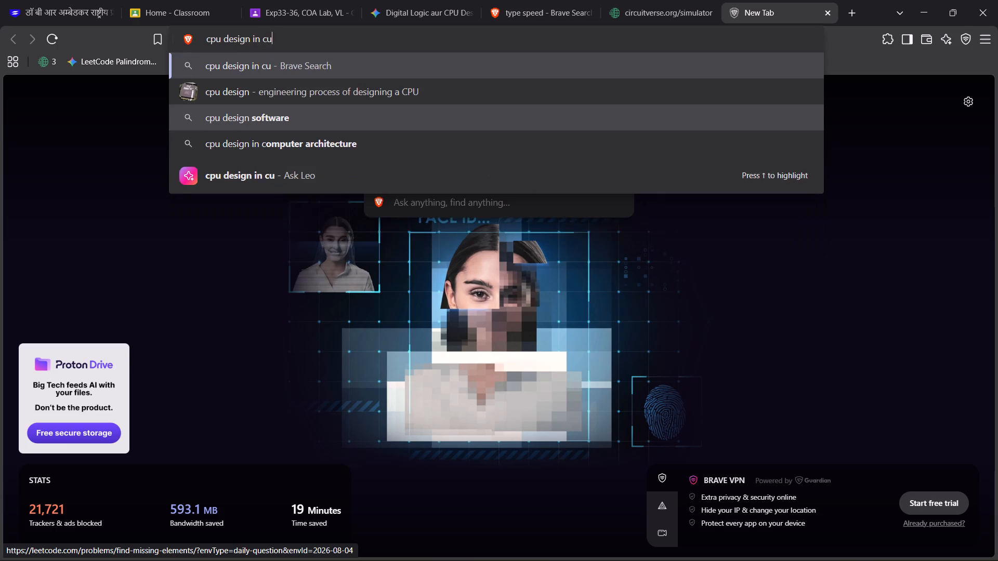
key(BackSpace)
text(ircu)
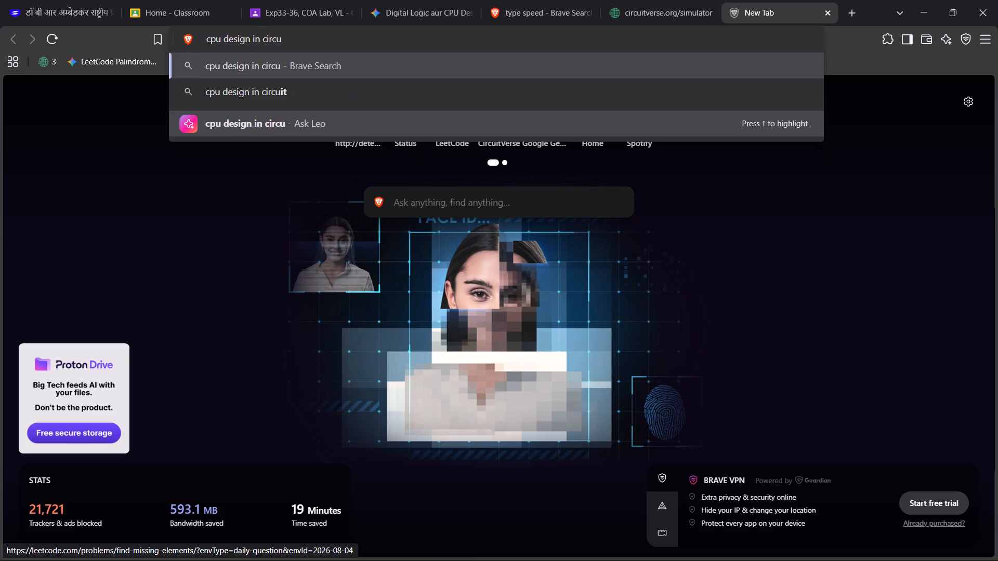
text(itn)
key(BackSpace)
key(space)
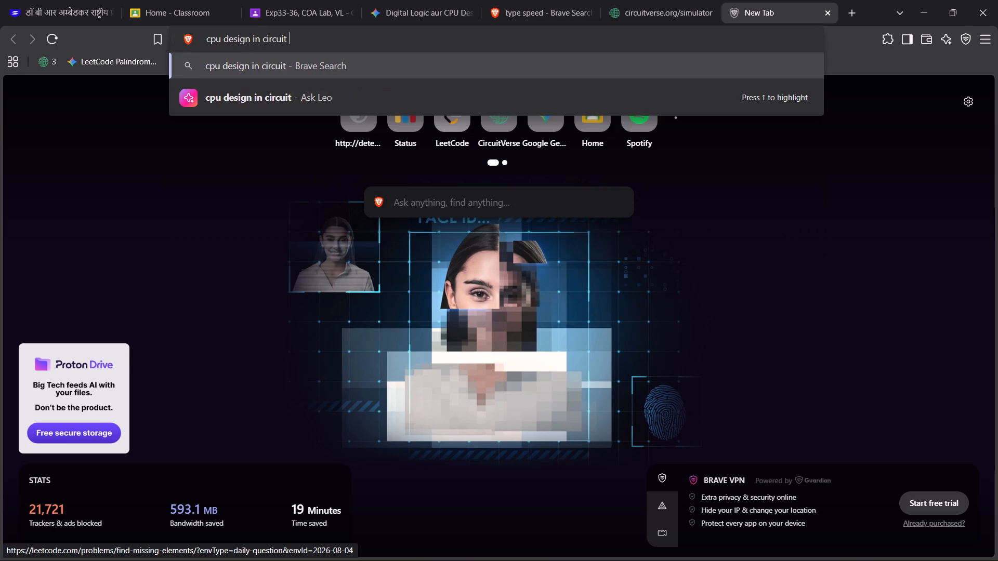
text(verse)
key(Return)
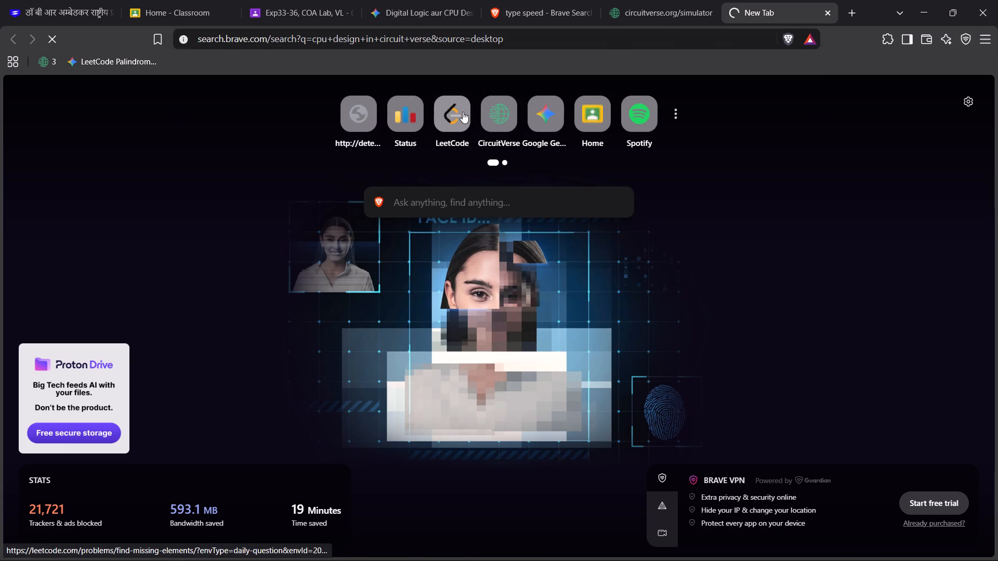